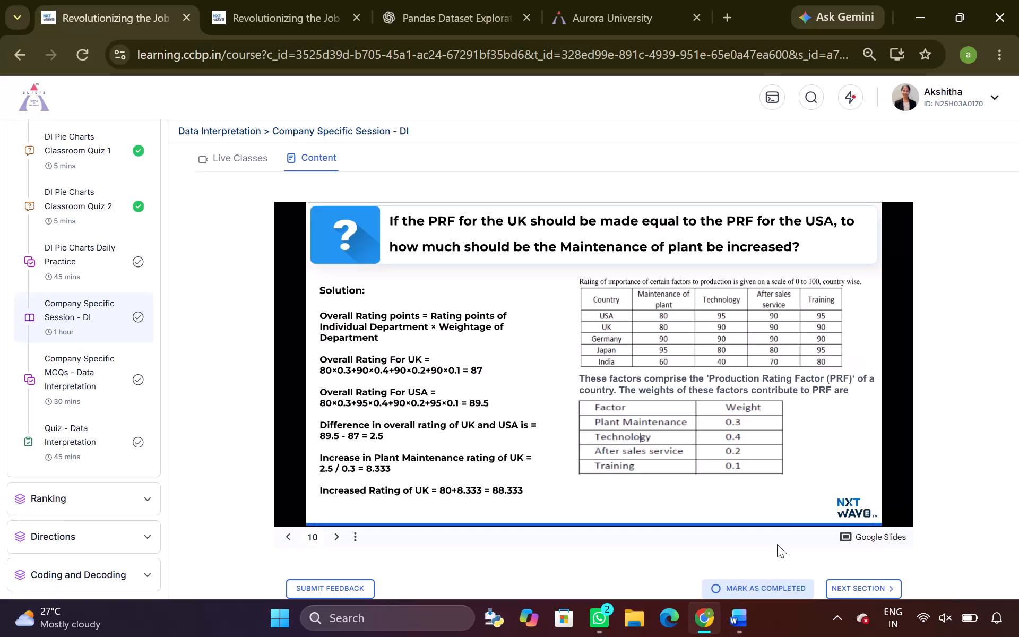
Switch to the ADS Lab-2 document in Word and review its list of C++ linked-list experiments.
left_click(726, 631)
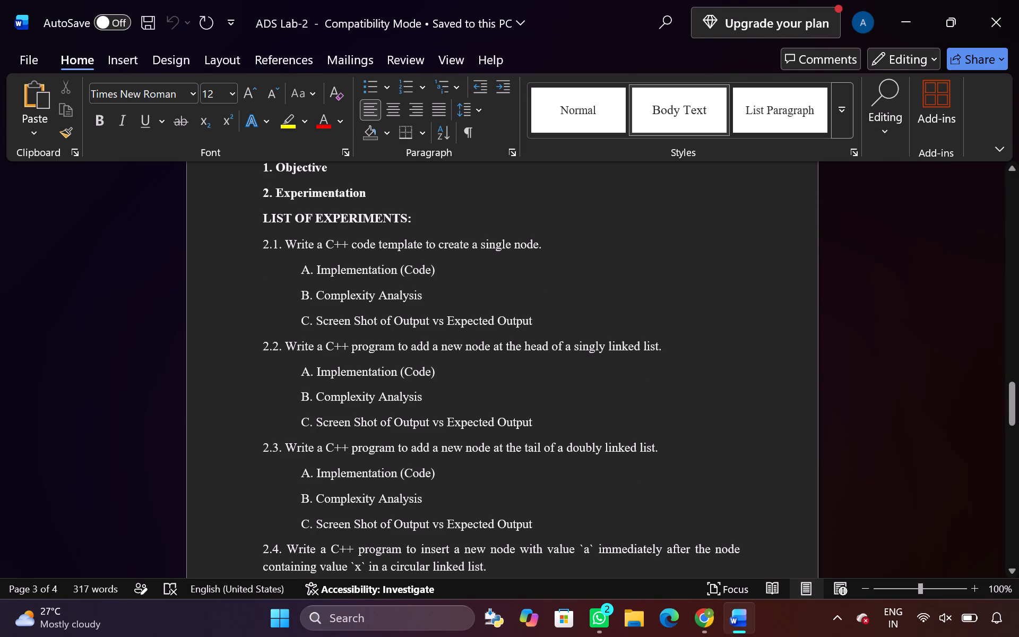
scroll(526, 373, "up", 4)
scroll(526, 373, "down", 4)
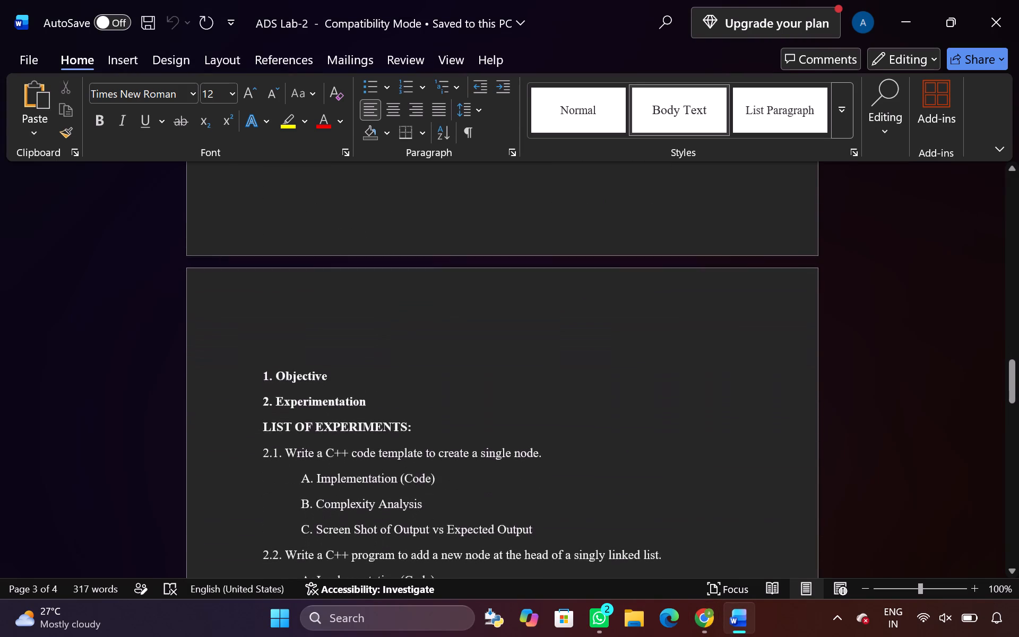
scroll(526, 373, "down", 1)
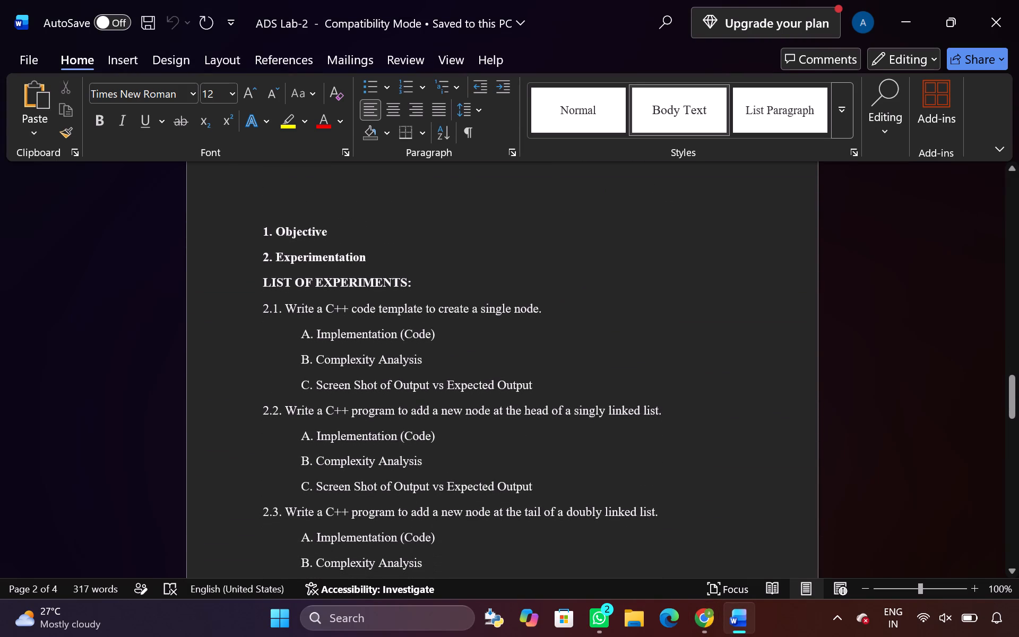
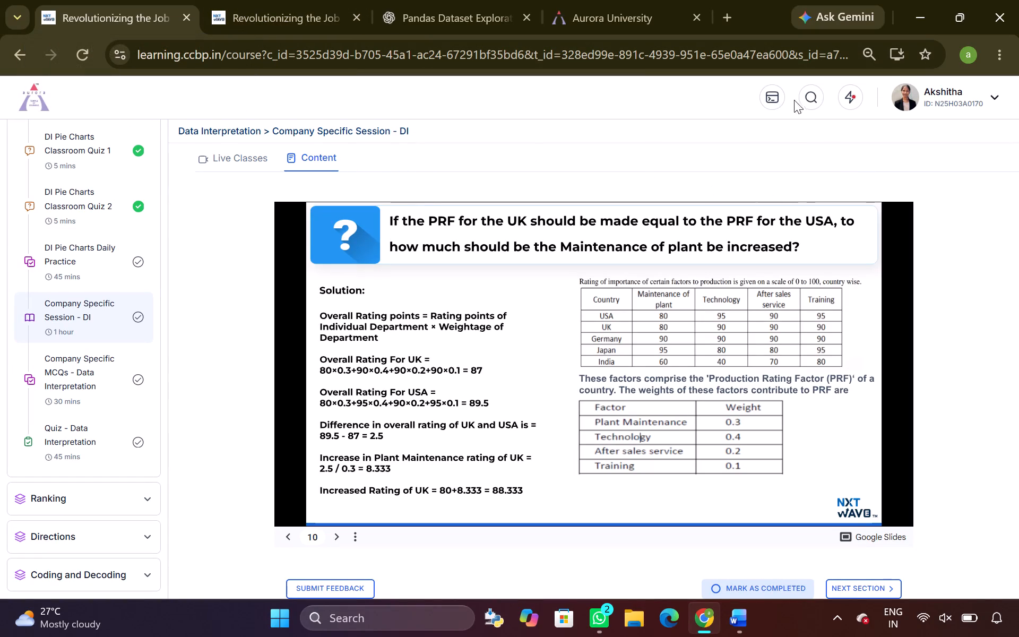
Open the learning portal's code playground and set its language to C++.
left_click(763, 91)
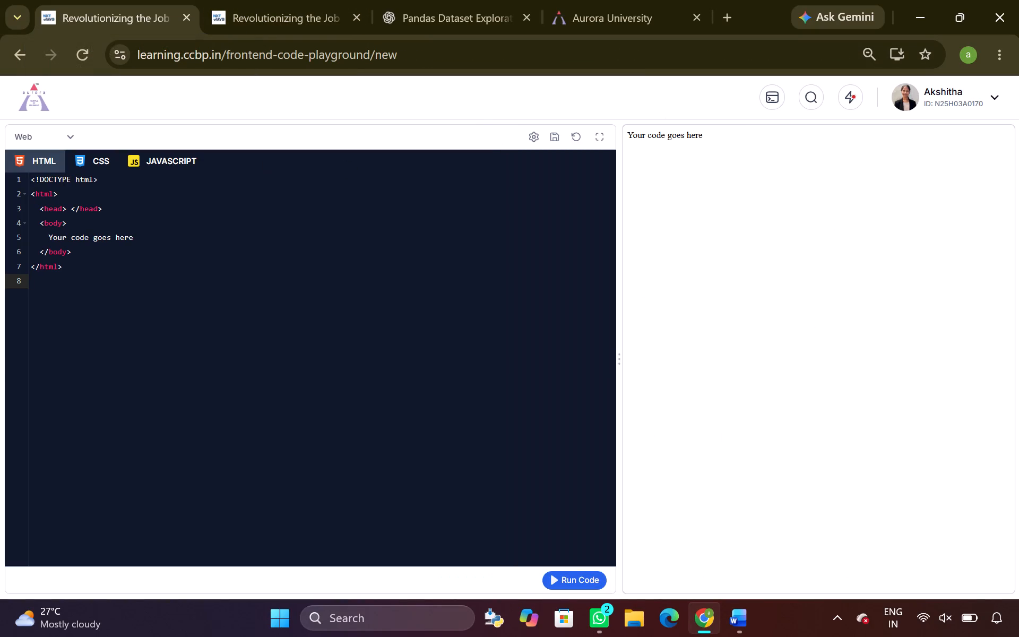
left_click(45, 135)
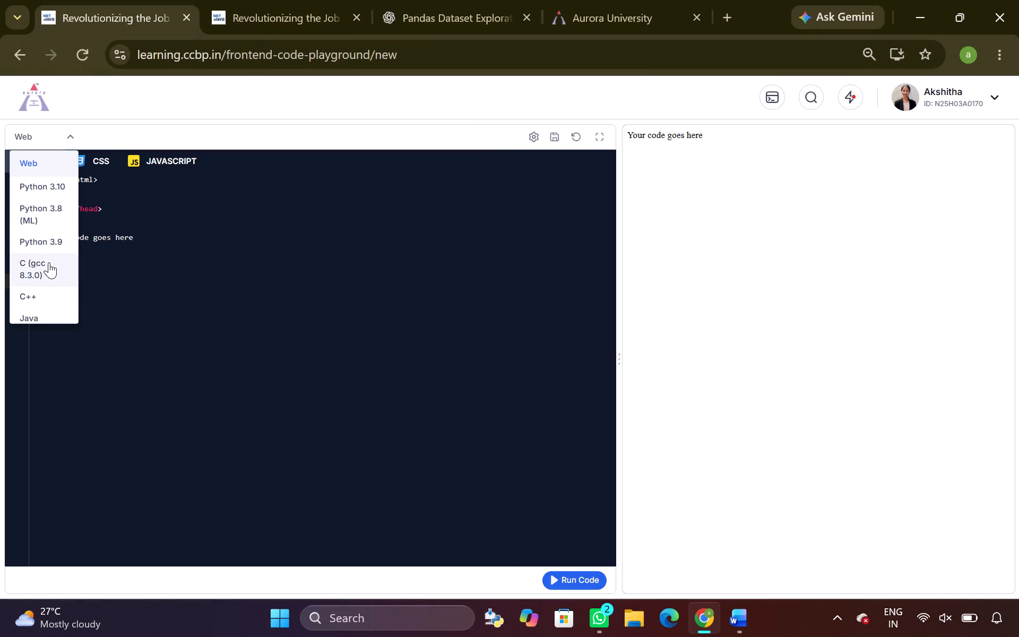
left_click(46, 292)
Replace the whole C++ template with the copied single-node creation program and run it without any input.
left_click(272, 276)
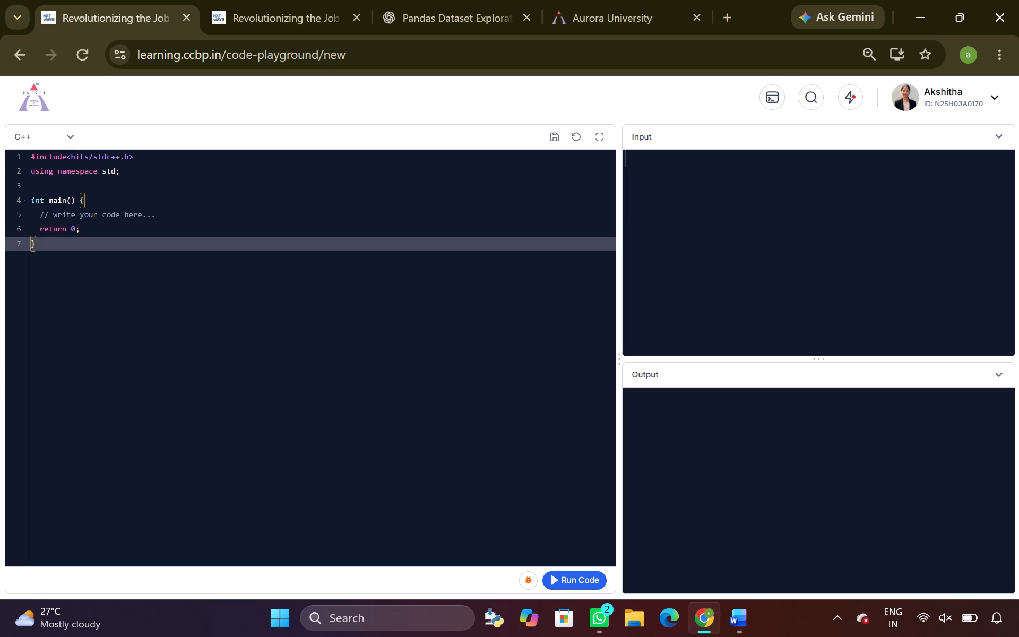
key("ctrl+a")
key("ctrl+BackSpace")
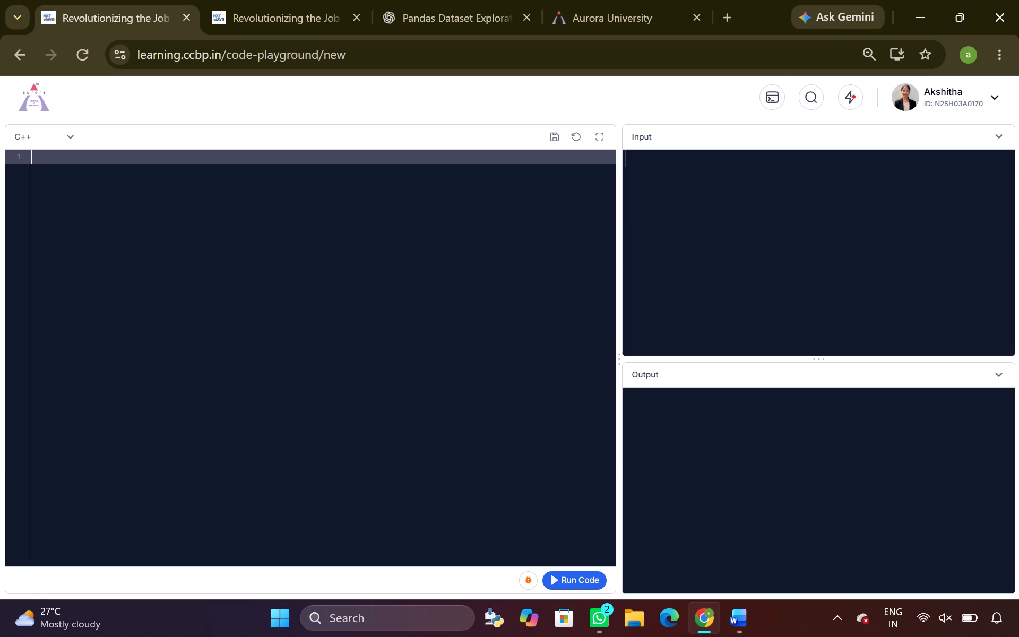
key("ctrl+v")
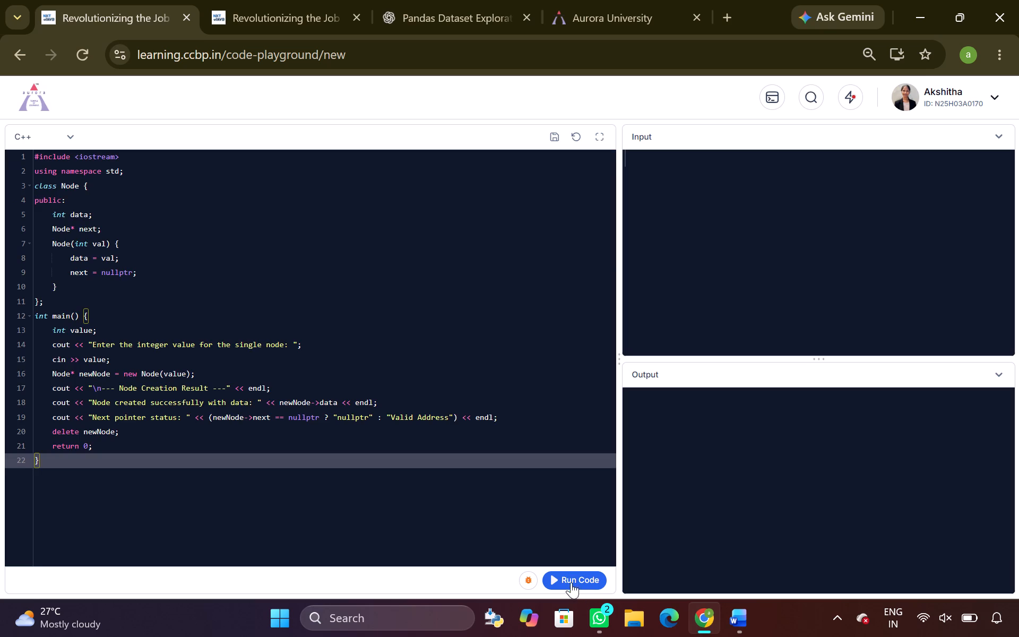
left_click(568, 578)
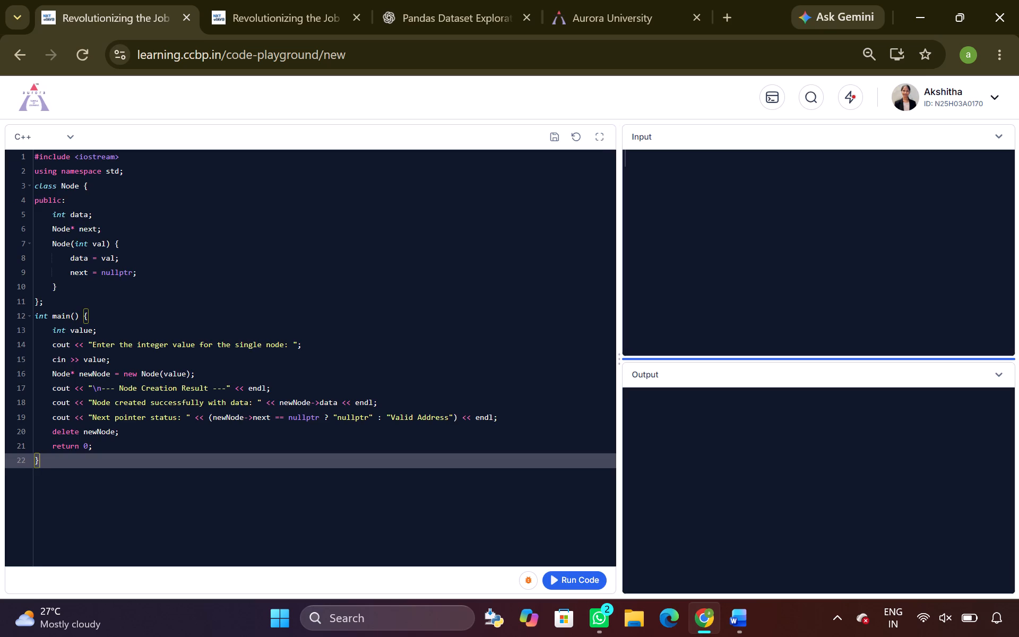
Supply 3 as the input for the single-node program and run the code again.
left_click(661, 177)
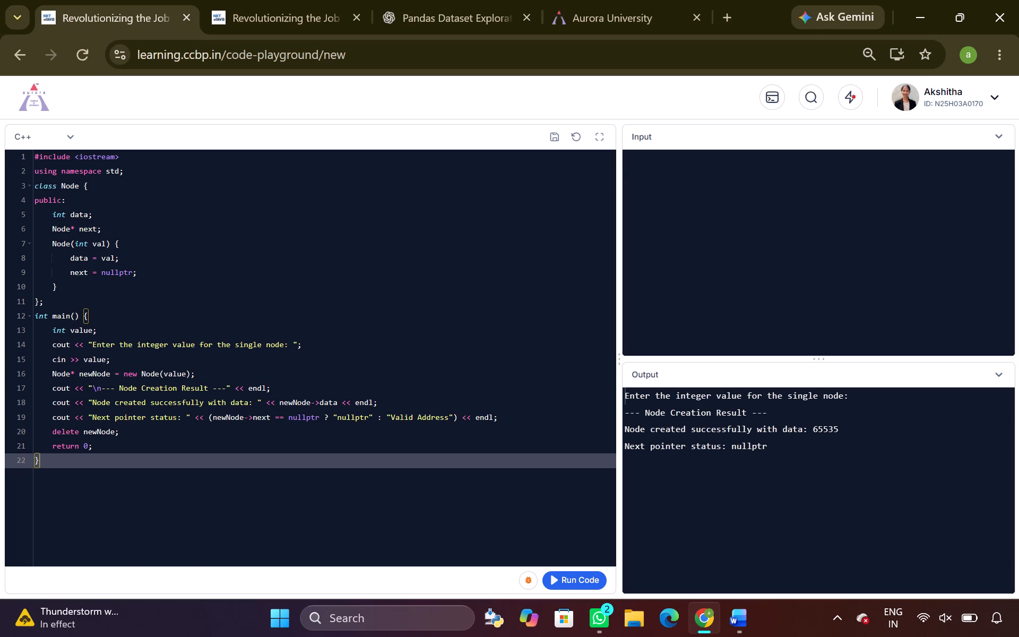
key("3")
left_click(582, 575)
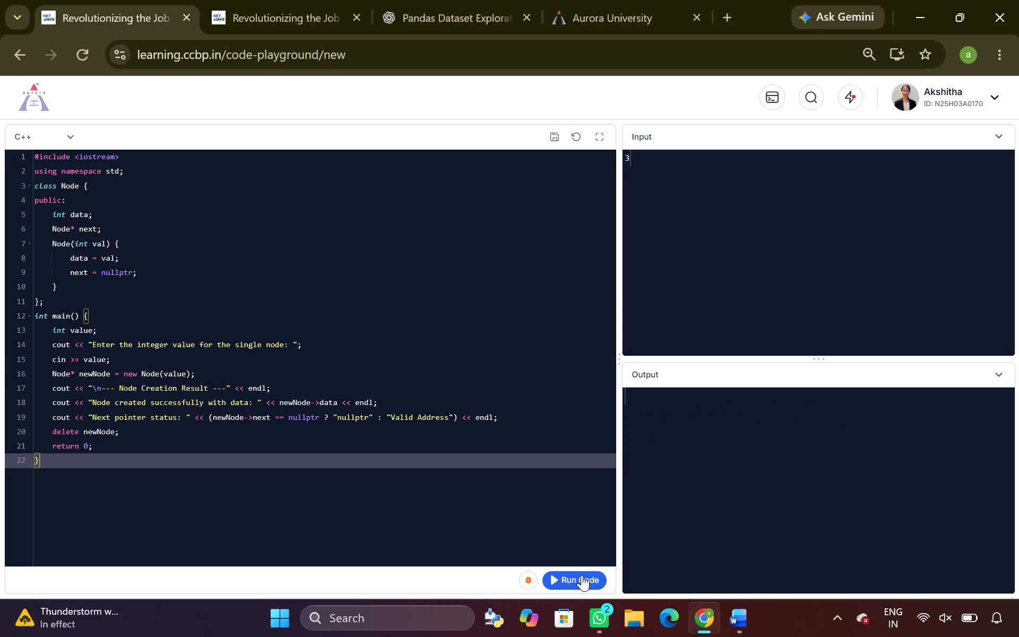
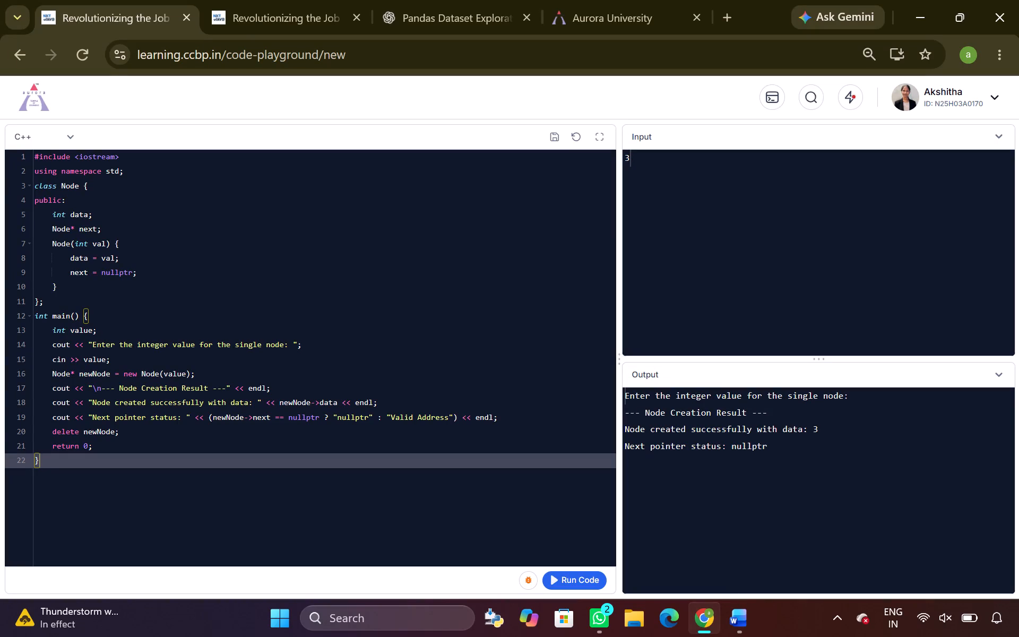
Close the browser tab holding the Pandas dataset conversation.
left_click(526, 16)
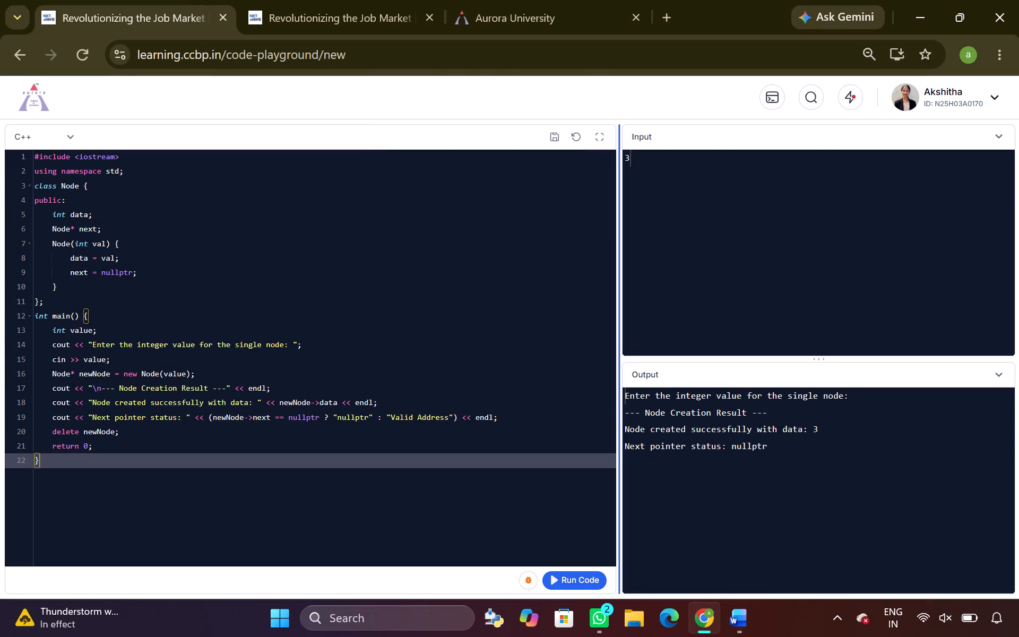
Capture a full-screen screenshot of the playground showing the single-node program, its input and its output.
key("Print")
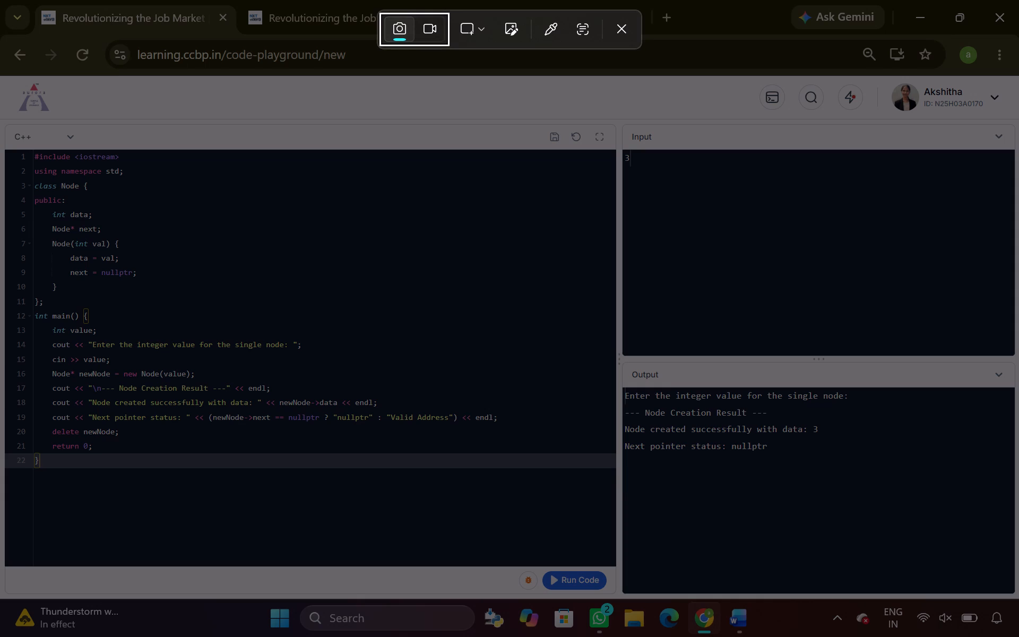
left_click(486, 37)
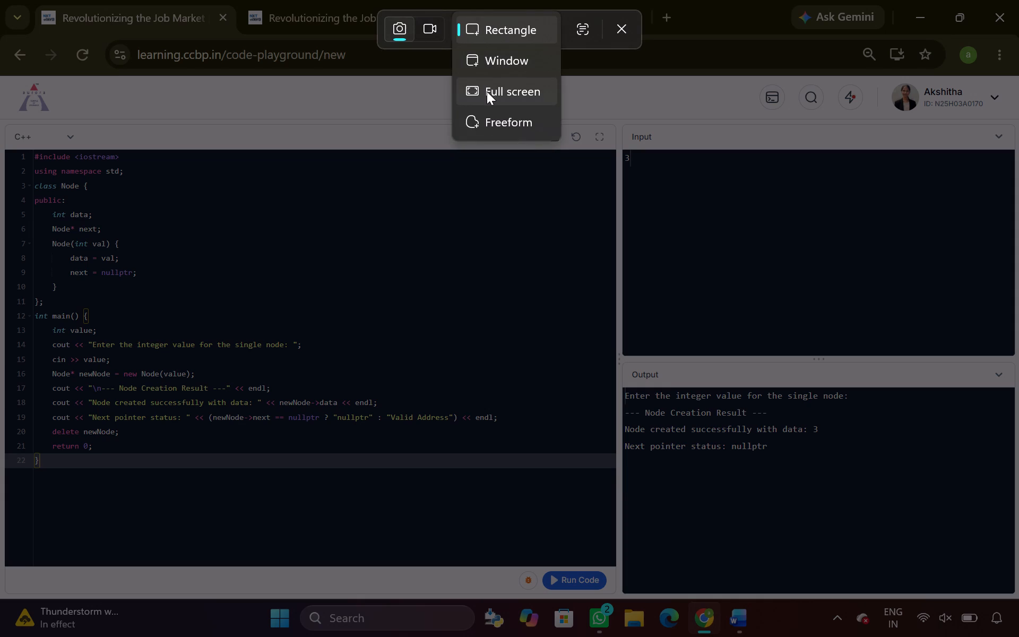
left_click(487, 91)
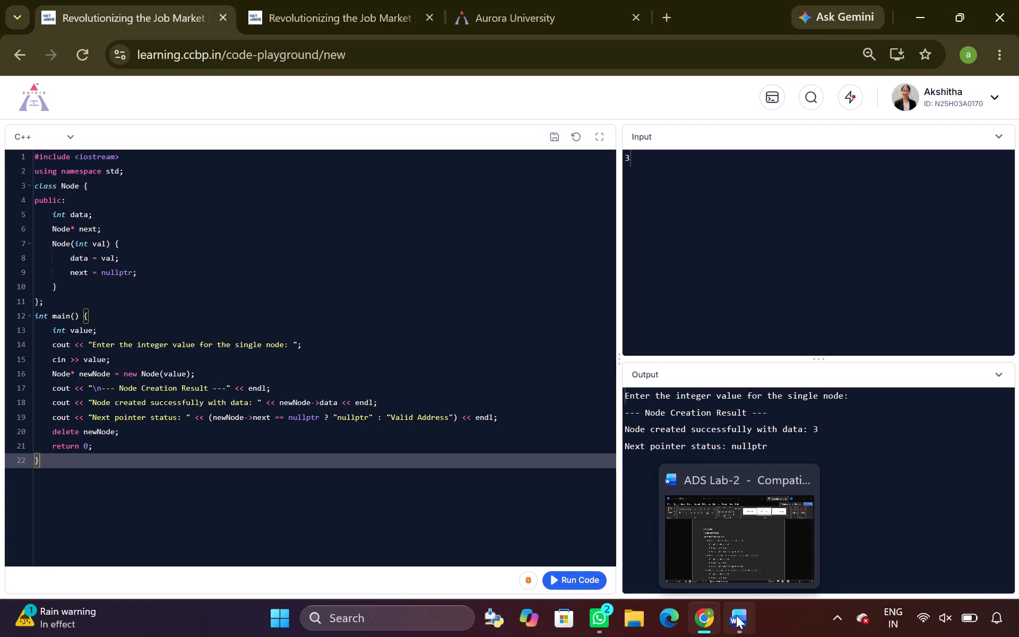
Switch to the ADS Lab-2 Word document and paste the screenshot on an unlettered line below experiment 2.1's Screen Shot of Output item.
left_click(736, 615)
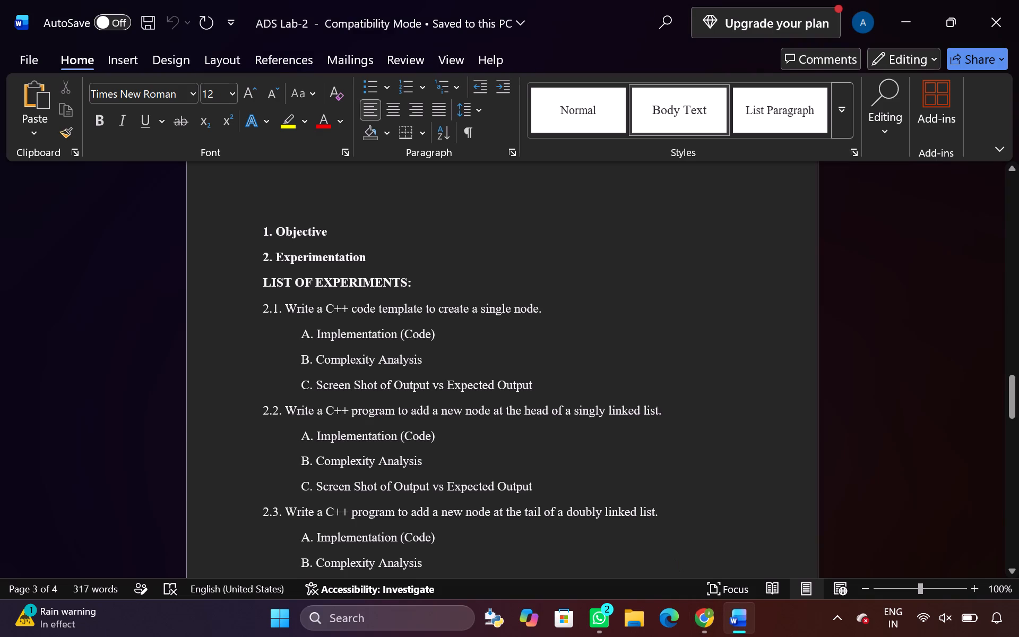
left_click(541, 386)
left_click(541, 386)
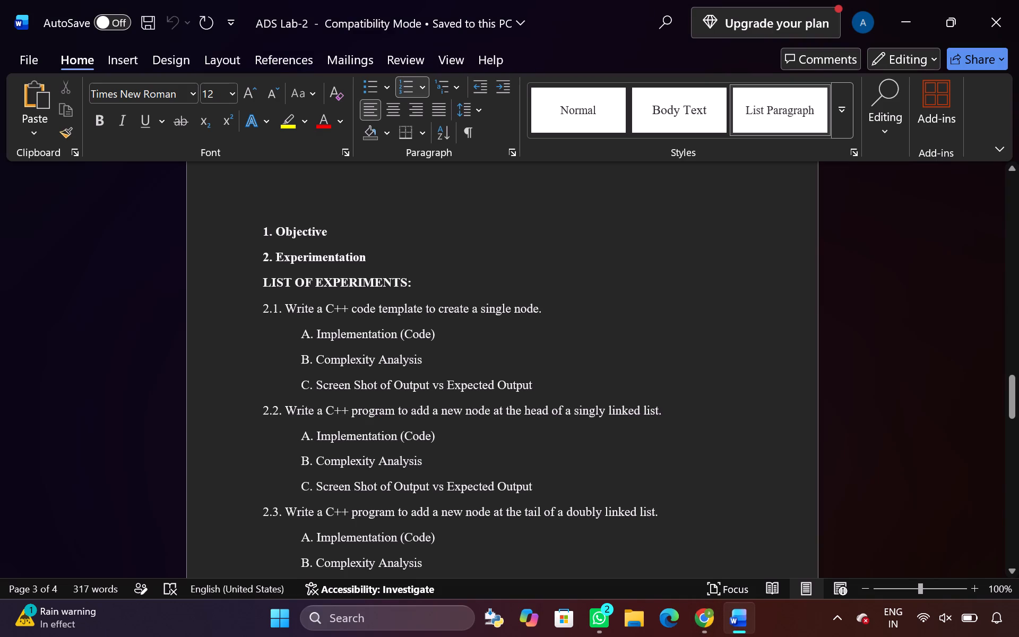
key("Return")
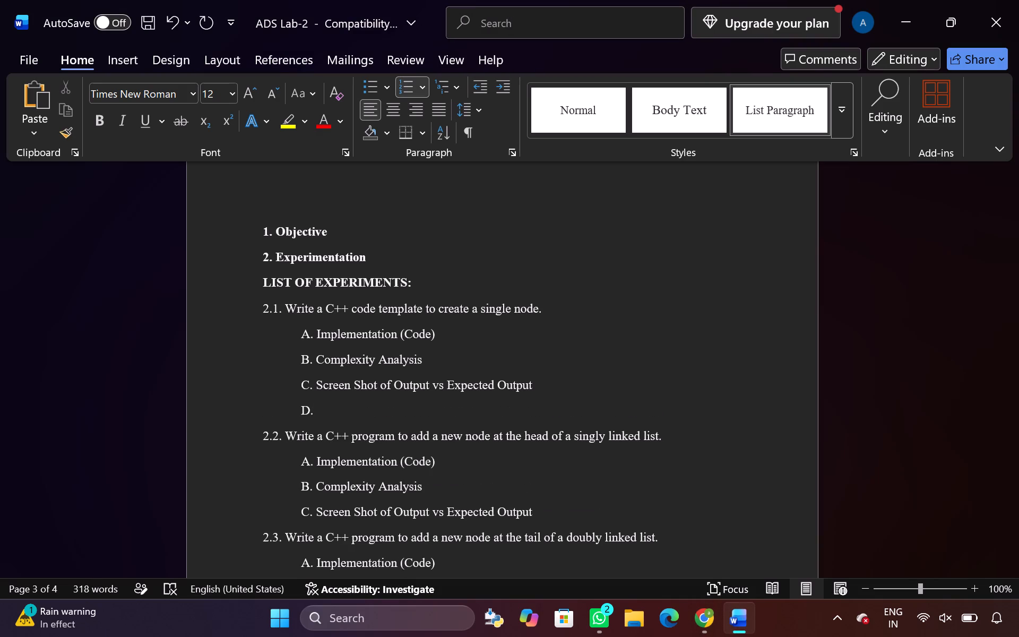
key("BackSpace")
key("BackSpace")
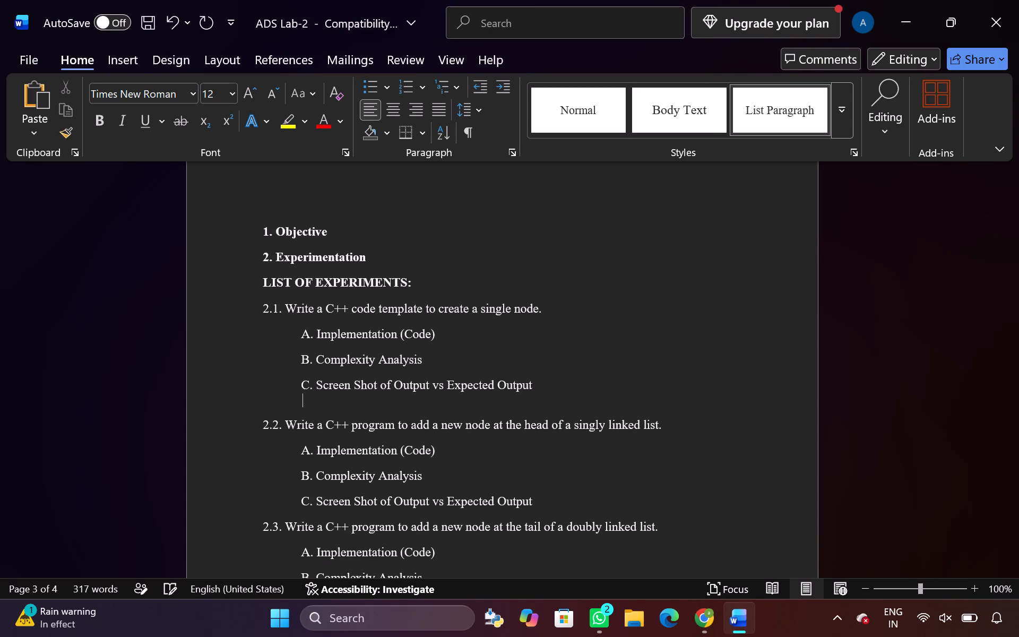
key("BackSpace")
key("ctrl+v")
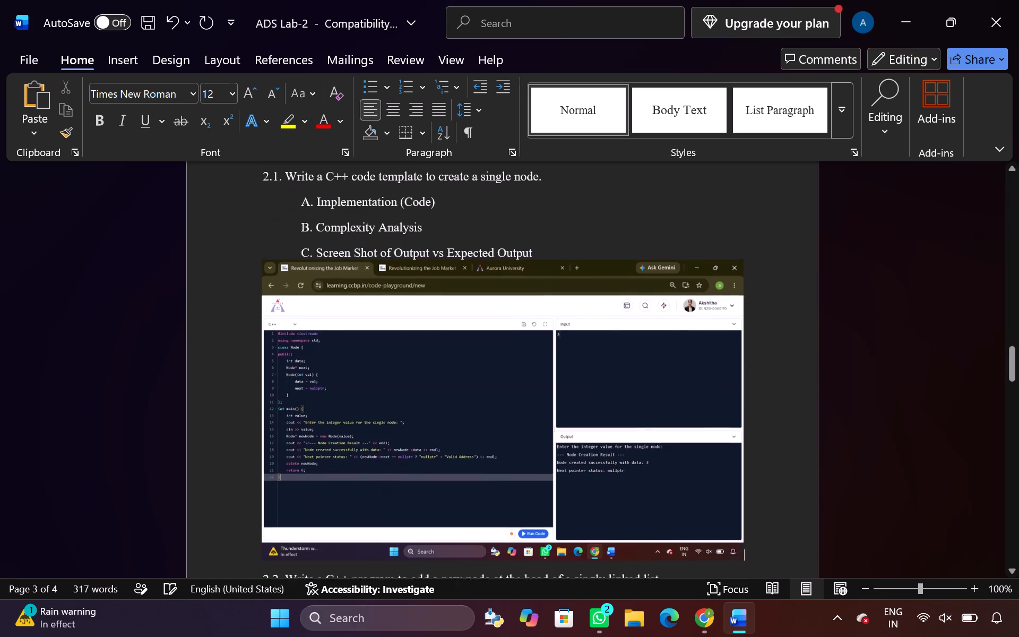
Copy the whole single-node program from the code playground into Word, below Implementation (Code) of experiment 2.1, without a list letter.
scroll(541, 386, "up", 1)
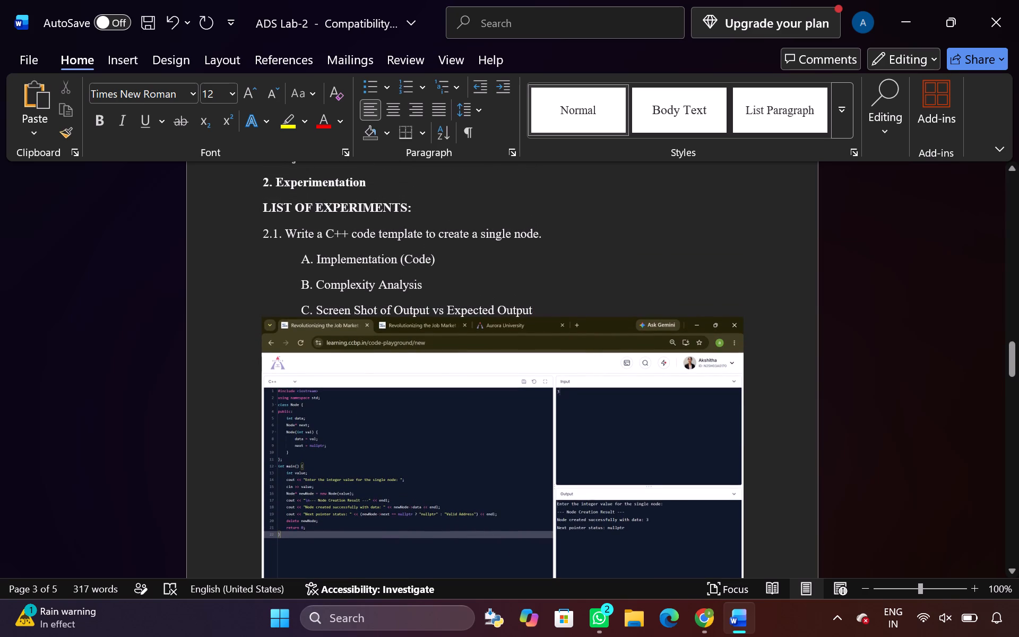
left_click(447, 261)
left_click(715, 635)
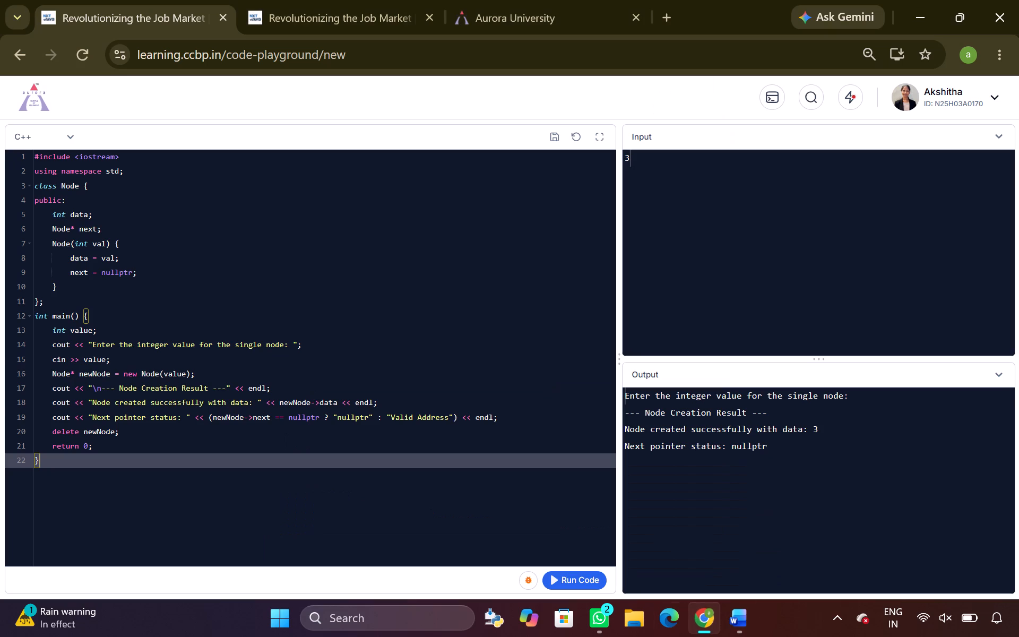
left_click(239, 305)
key("ctrl+a")
key("ctrl+c")
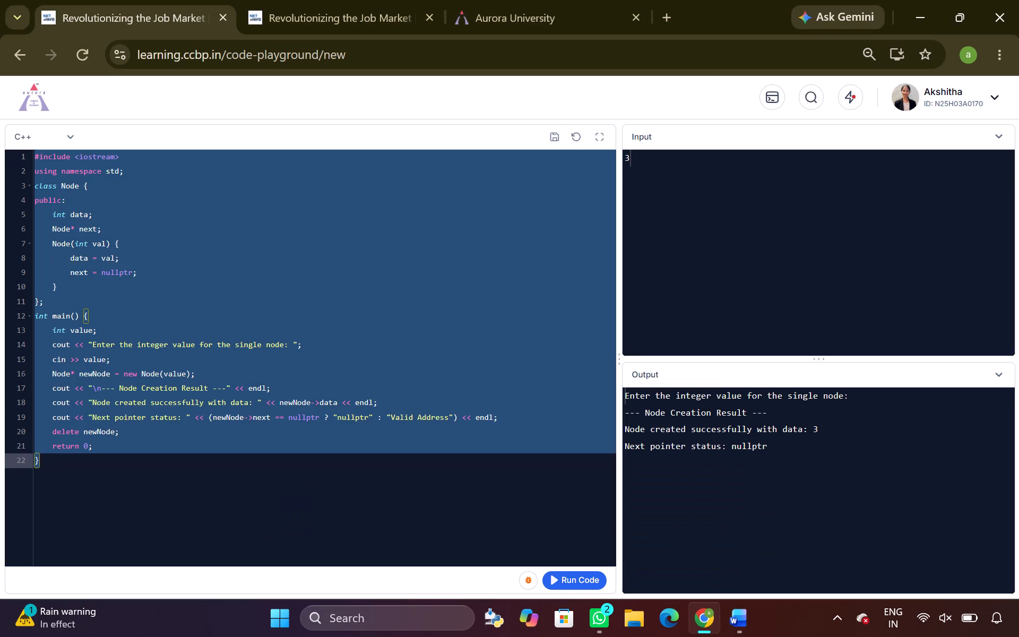
left_click(741, 621)
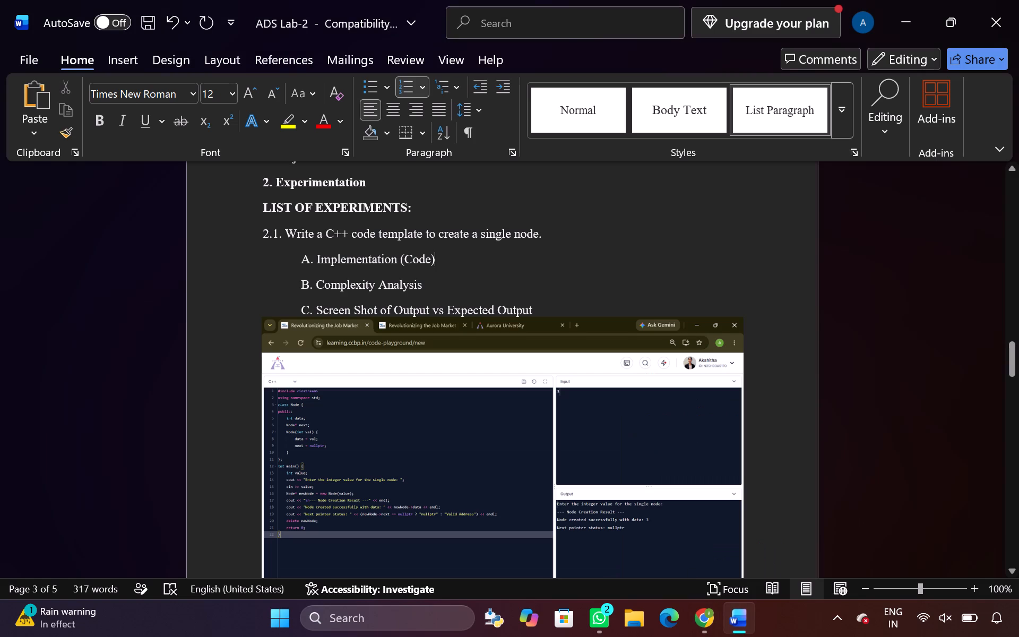
key("Return")
key("BackSpace")
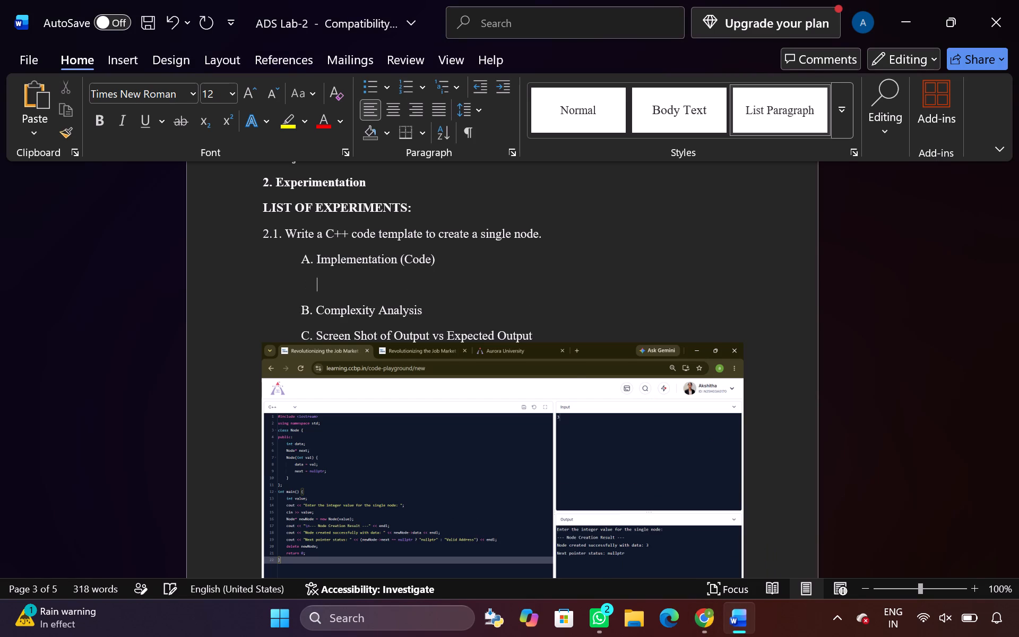
key("ctrl+v")
Make experiment 2.1's title and its Implementation, Complexity Analysis and Screen Shot of Output headings bold.
scroll(411, 274, "up", 4)
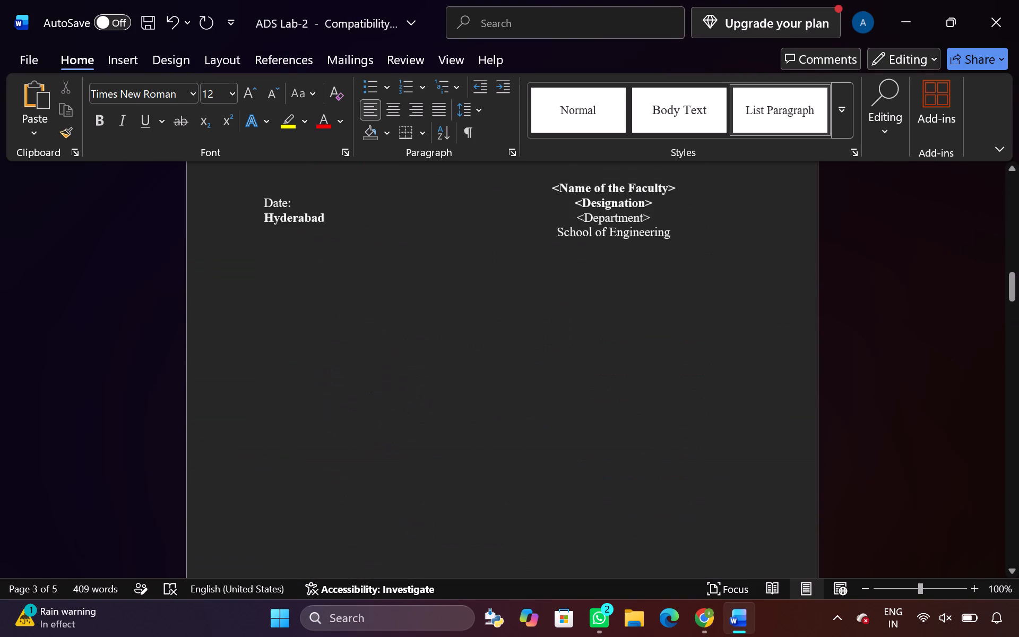
scroll(411, 274, "down", 3)
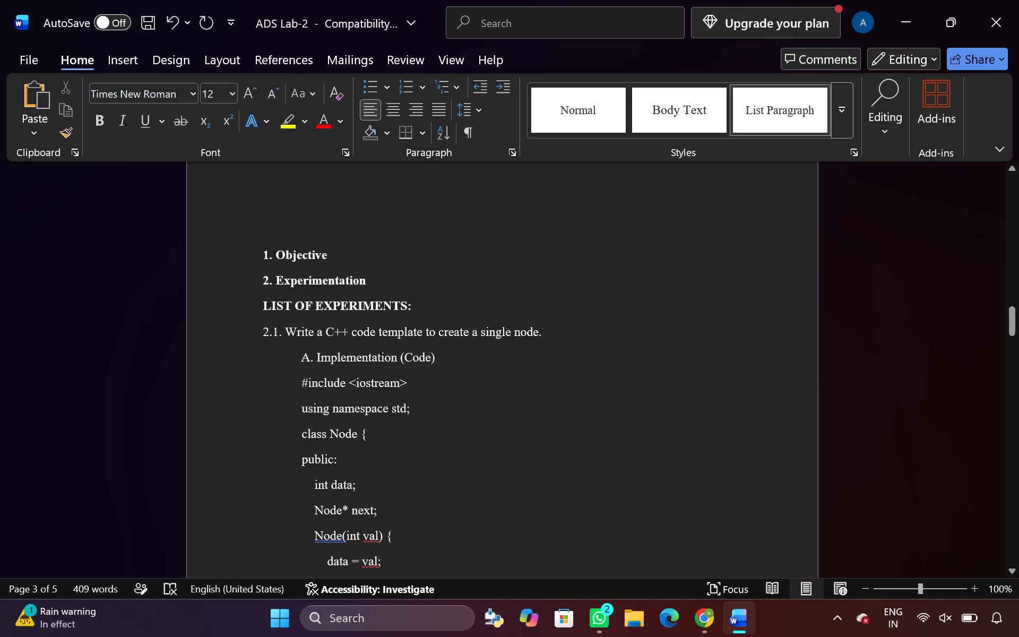
left_click_drag(448, 354, 247, 323)
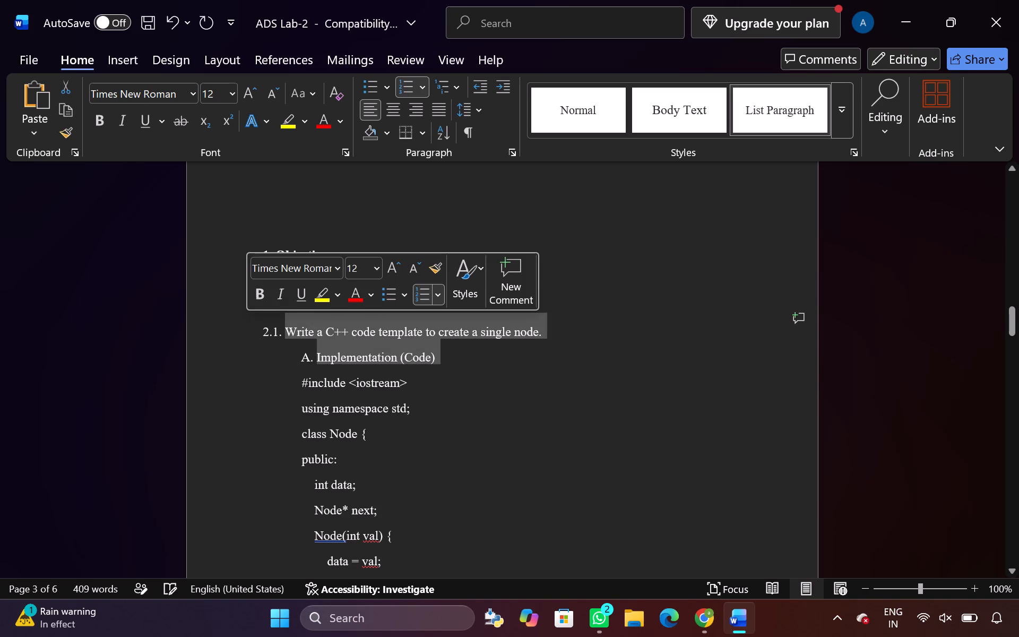
left_click(264, 300)
scroll(434, 404, "down", 1)
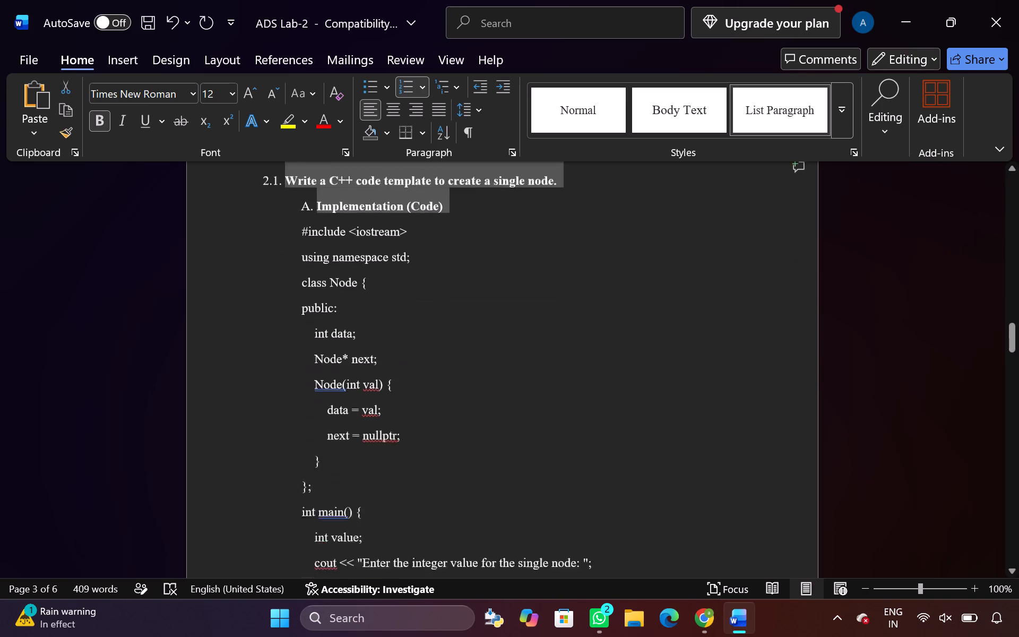
scroll(434, 404, "down", 3)
left_click_drag(430, 464, 304, 460)
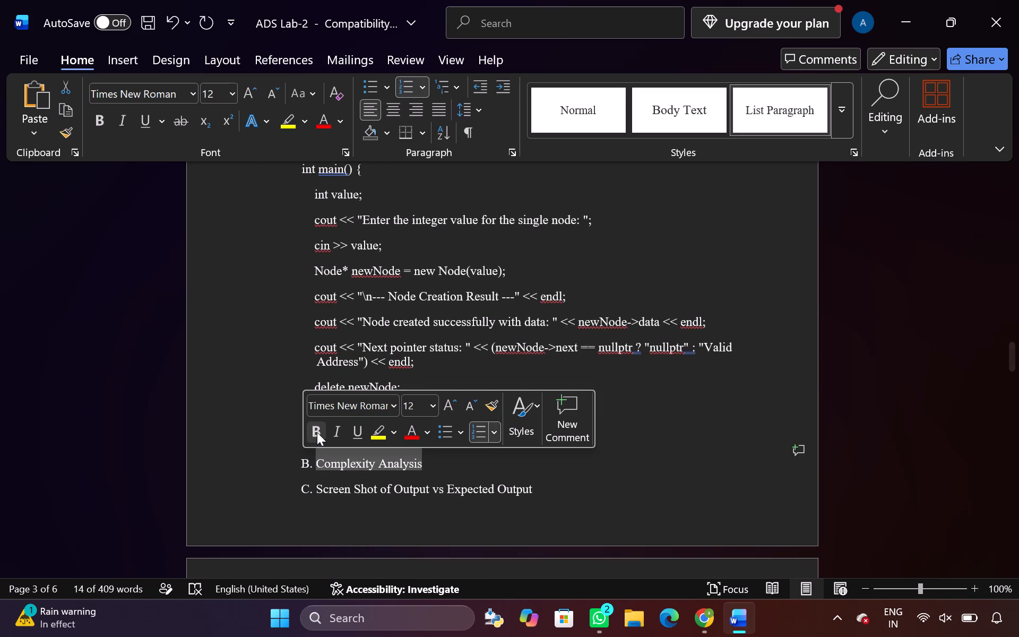
left_click(317, 433)
left_click_drag(540, 487, 509, 488)
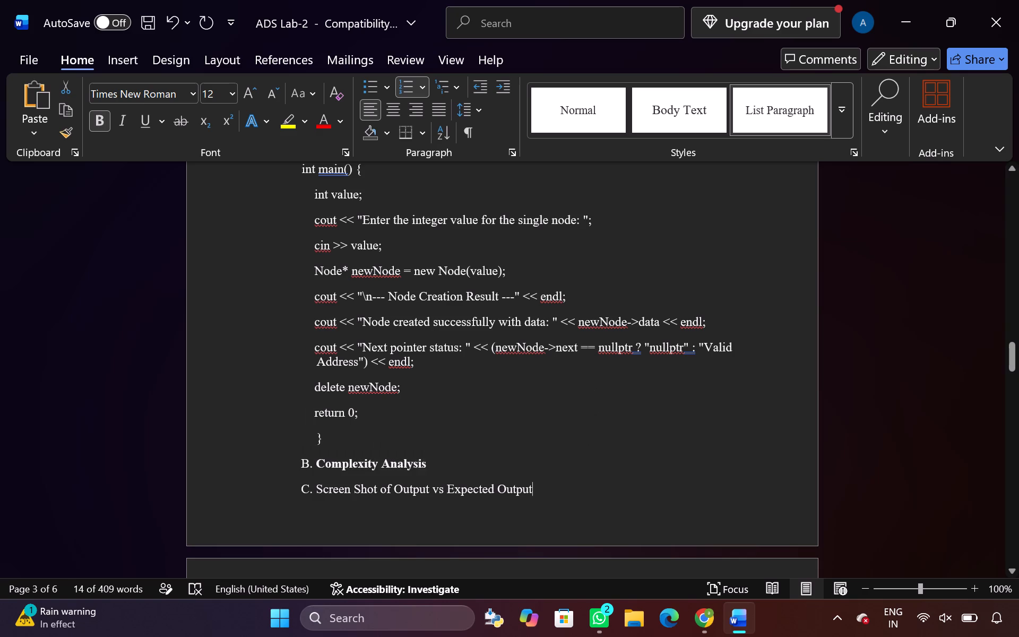
left_click_drag(509, 488, 319, 494)
left_click(325, 465)
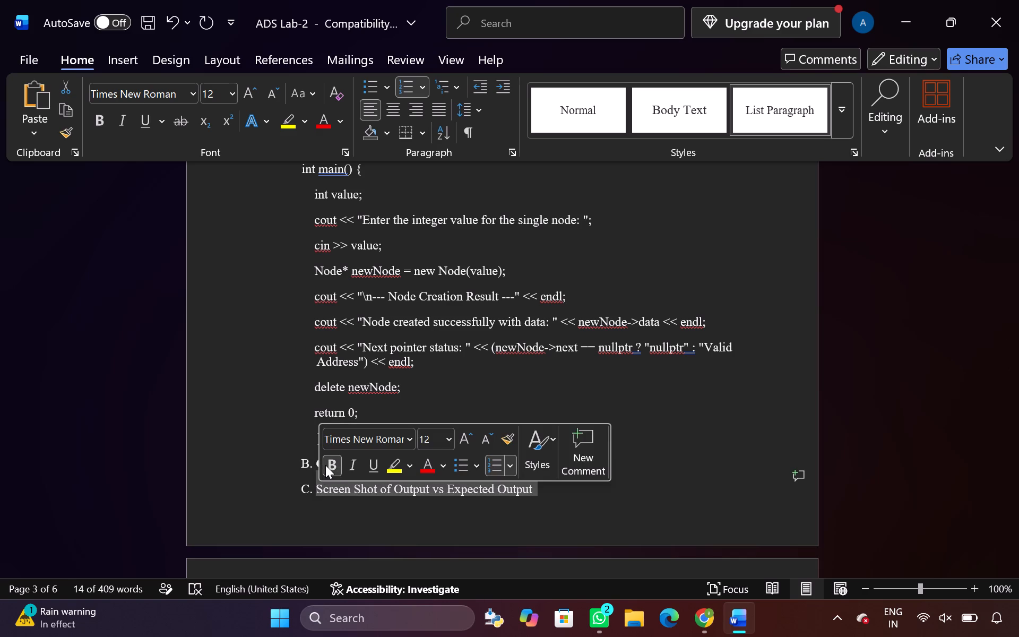
left_click(561, 536)
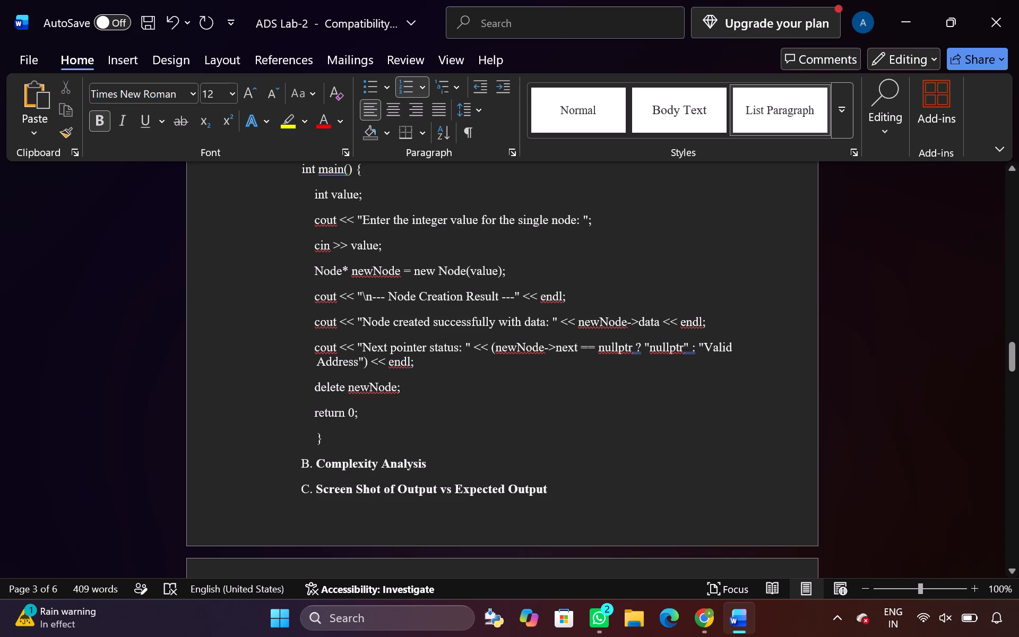
Add three blank lines after the program's final closing brace so Complexity Analysis starts on a new page.
left_click(340, 442)
key("Return")
key("Return")
key("Return")
Insert an unlettered blank line below experiment 2.1's Complexity Analysis heading.
scroll(340, 442, "down", 1)
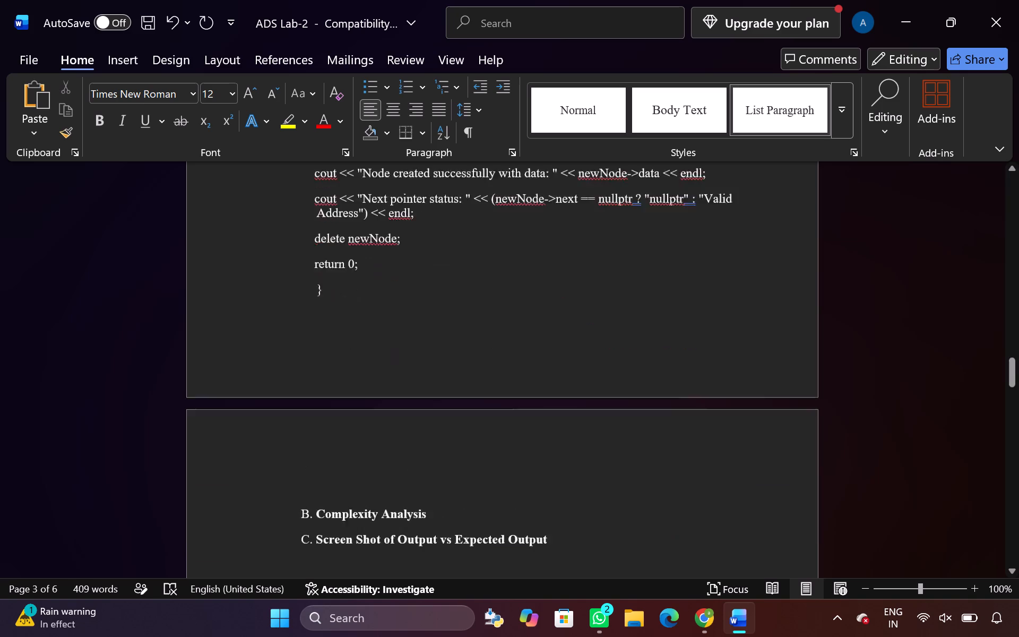
scroll(340, 442, "down", 1)
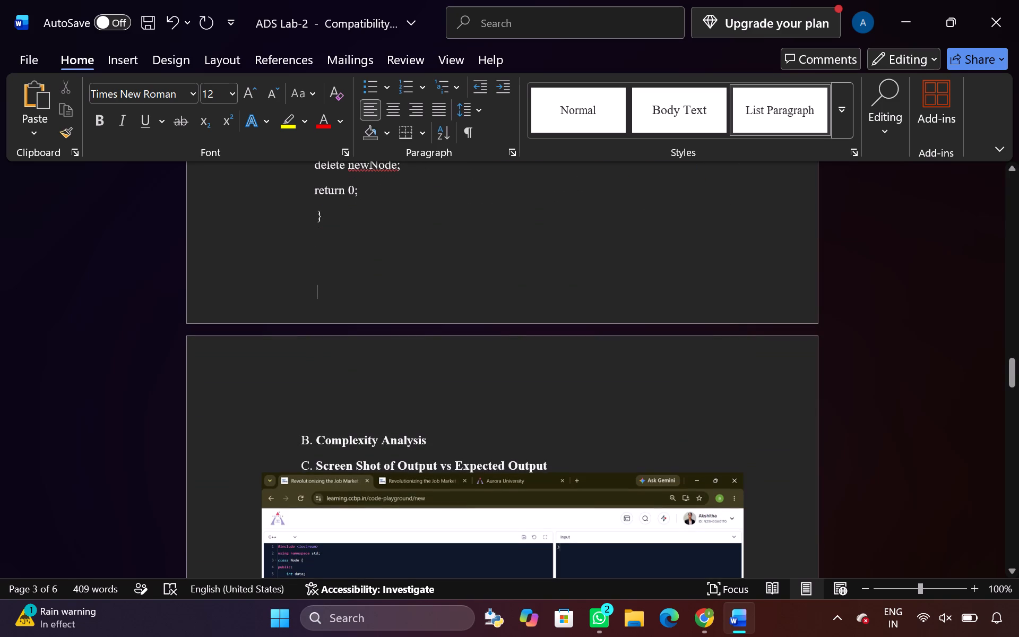
scroll(340, 442, "down", 1)
left_click(434, 400)
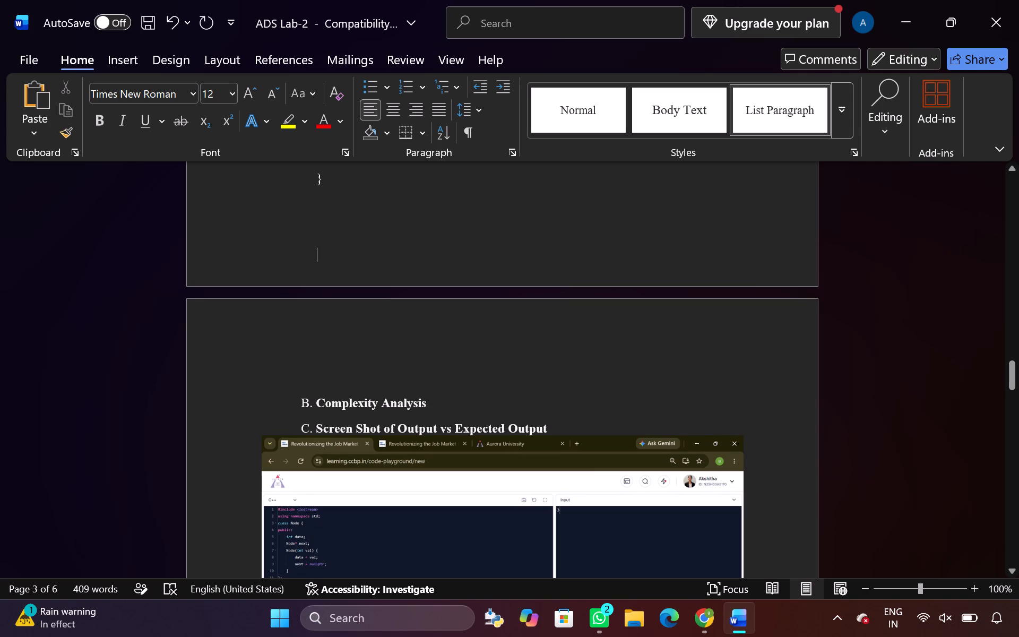
key("Return")
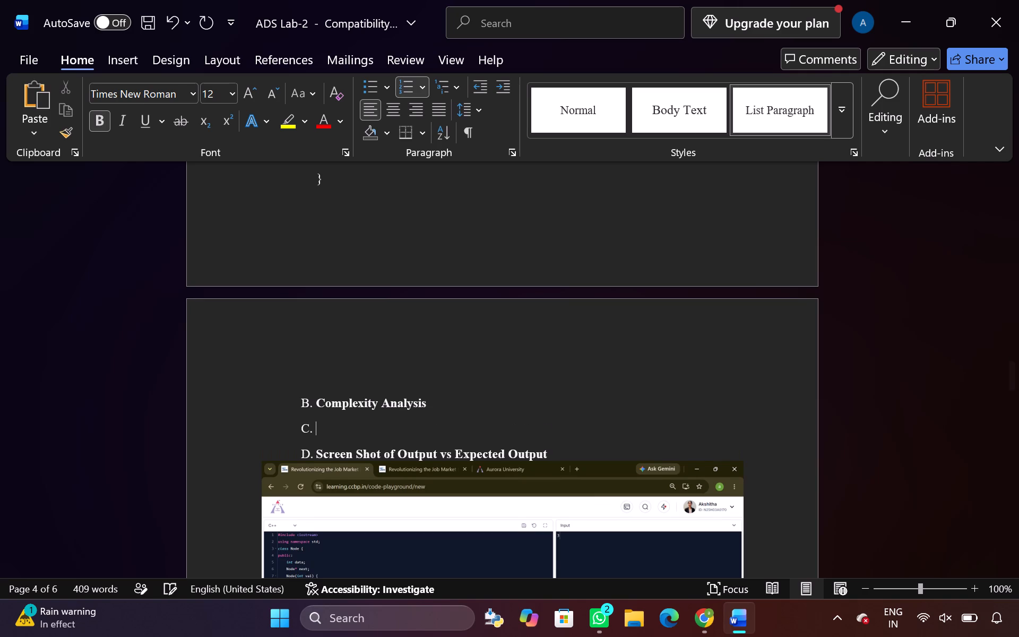
key("BackSpace")
Make all titles and lettered headings of experiments 2.2 through 2.6 bold.
scroll(552, 431, "down", 2)
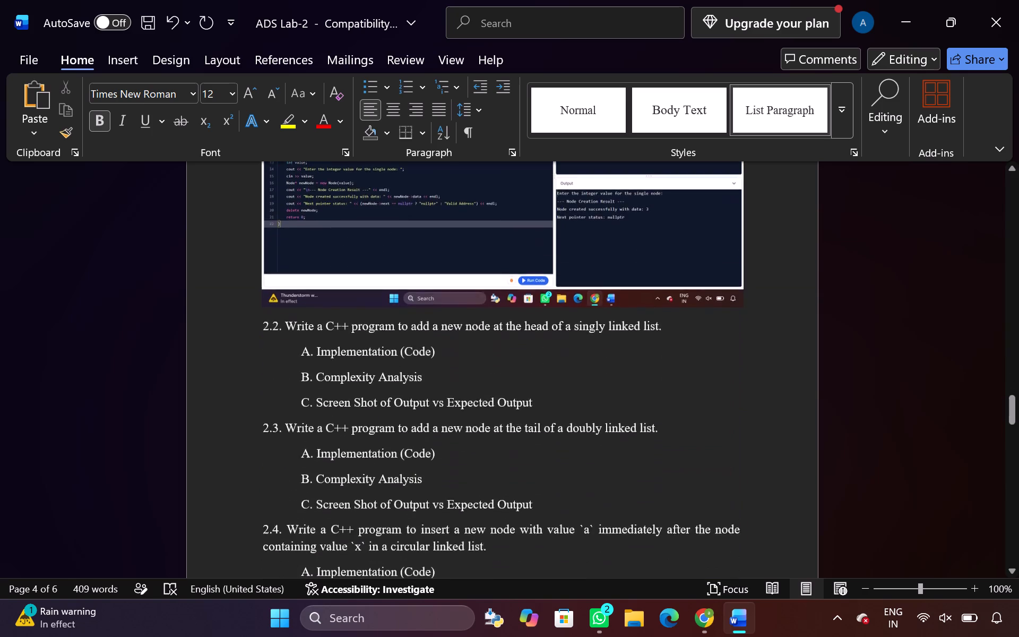
scroll(552, 431, "down", 1)
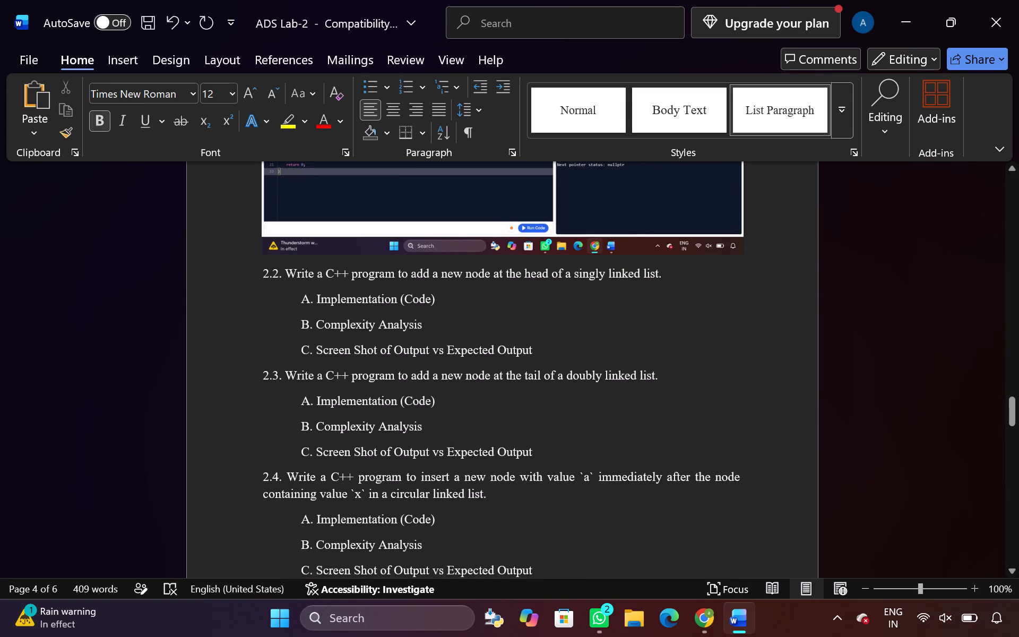
left_click_drag(290, 272, 434, 595)
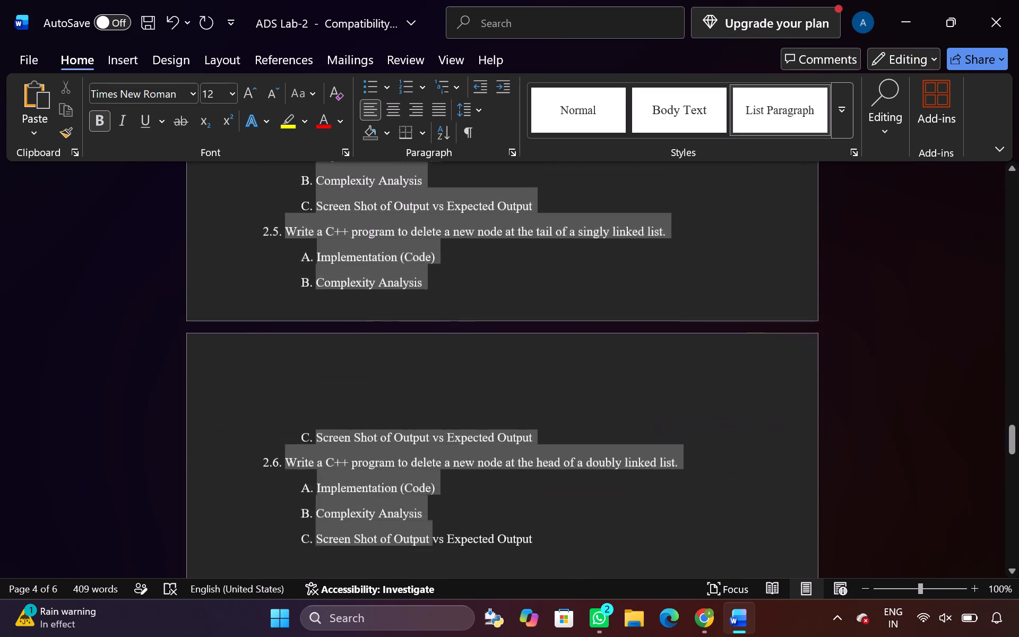
left_click_drag(434, 595, 593, 434)
left_click(608, 403)
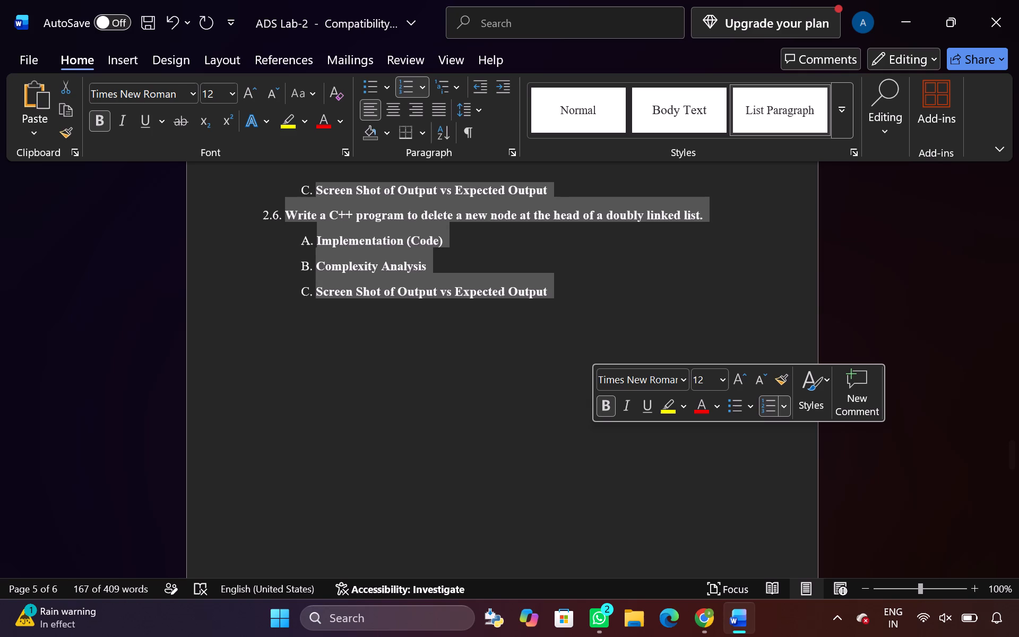
left_click(484, 436)
scroll(484, 436, "up", 6)
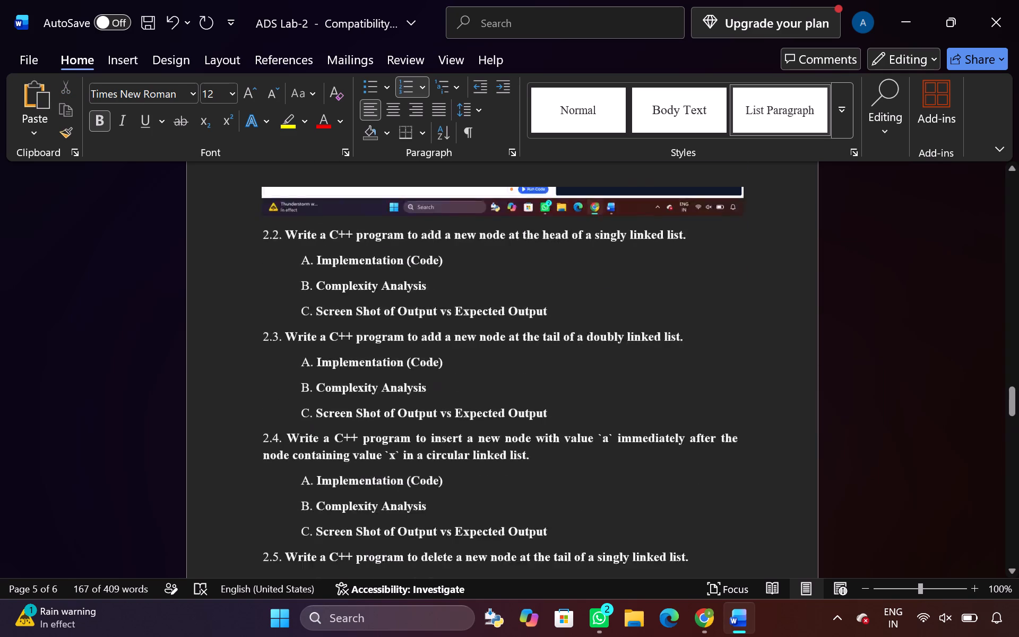
Reduce the indent of the blank line below experiment 2.1's Complexity Analysis heading.
scroll(484, 436, "down", 1)
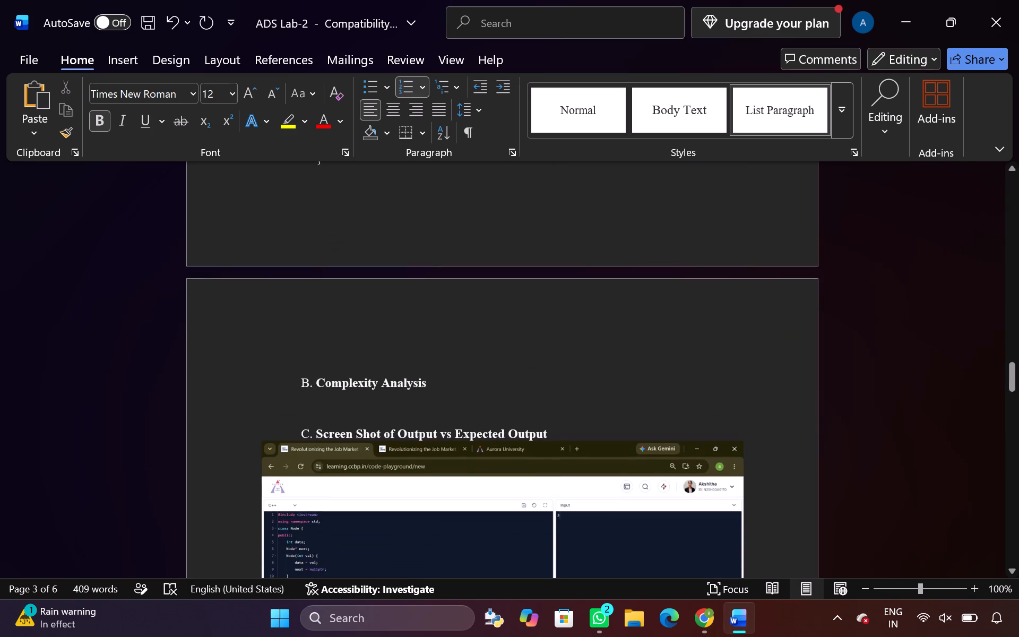
left_click(327, 402)
key("BackSpace")
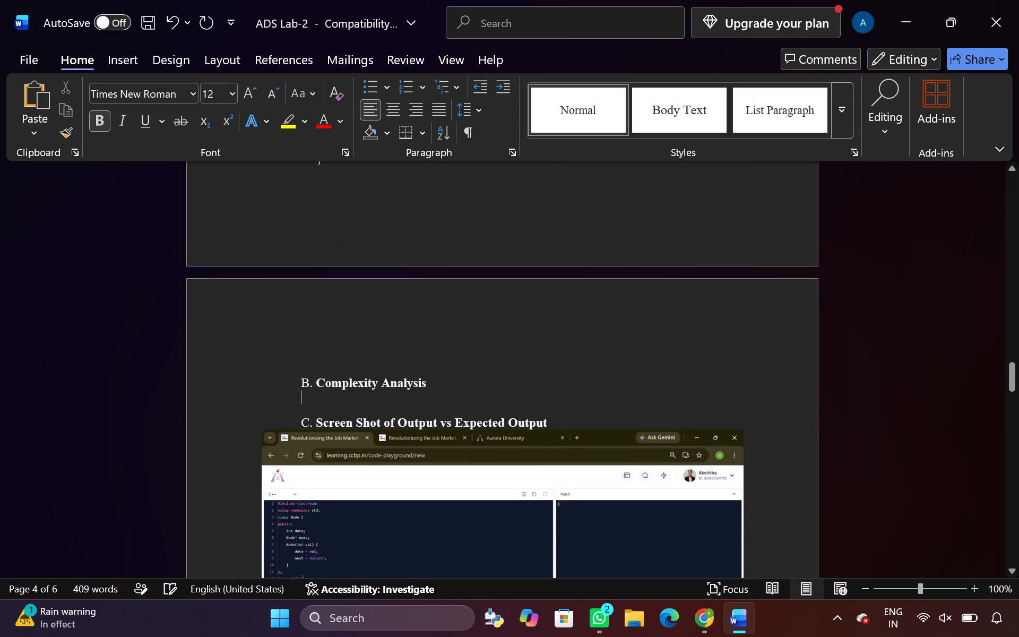
Enter the line "Time Complexity:O(1)" below experiment 2.1's Complexity Analysis heading, indented to align with the heading text.
key("Tab")
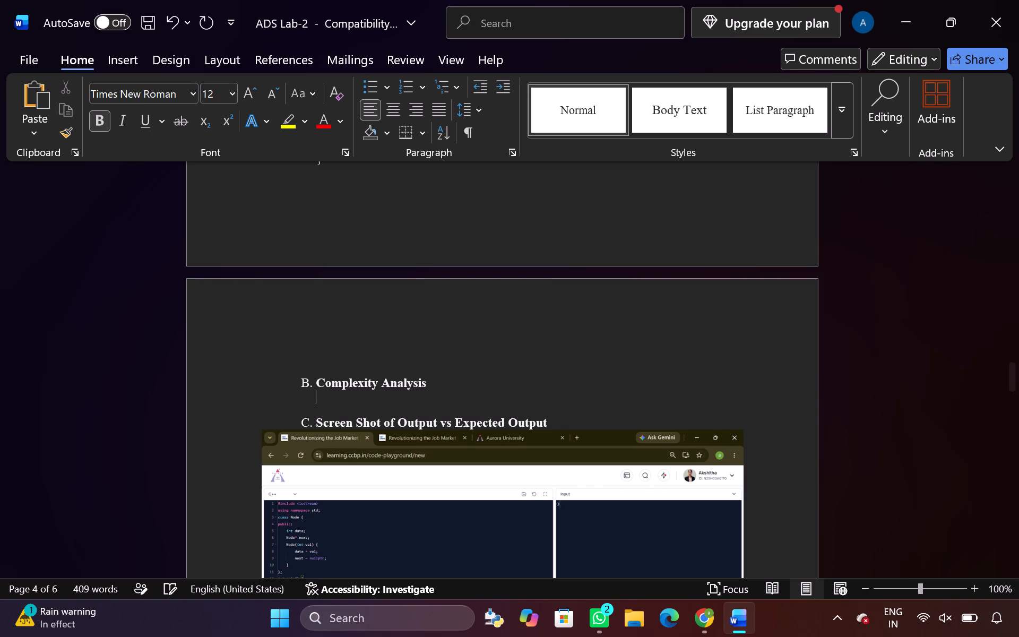
type("TIM")
key("BackSpace")
key("BackSpace")
type("me")
key("BackSpace")
key("BackSpace")
type("ime")
key("space")
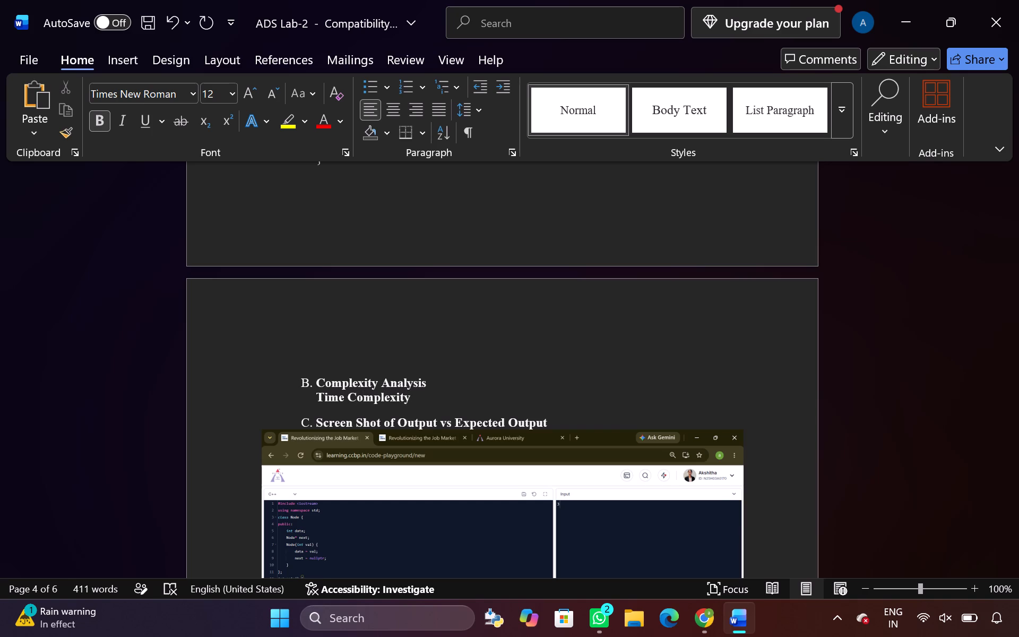
key("shift+colon")
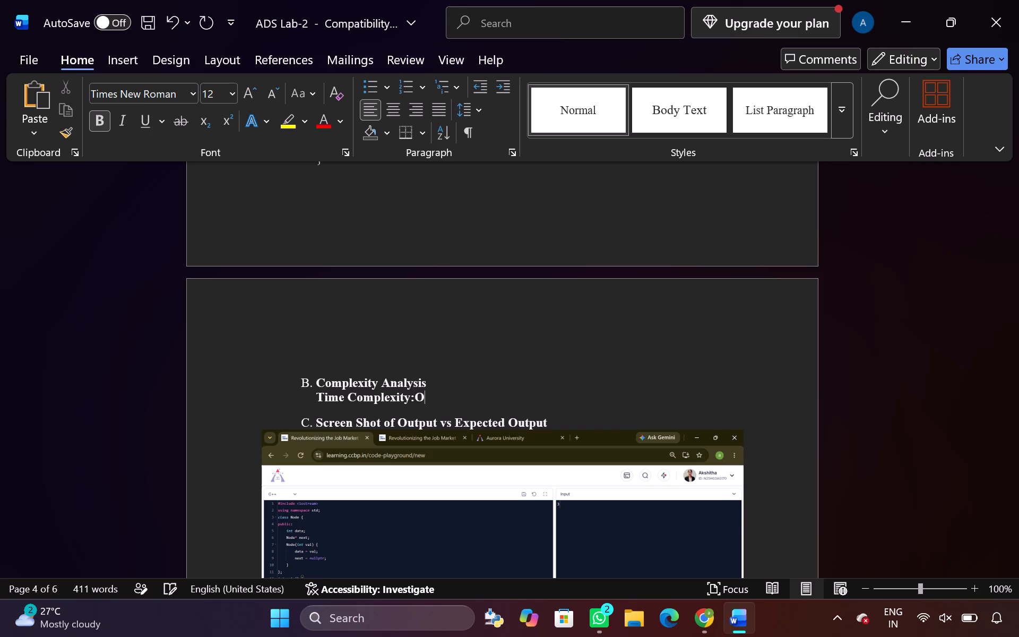
key("Left")
key("1")
key("Right")
Add the line "Space Complexity:O(1)" beneath experiment 2.1's time complexity line.
key("Return")
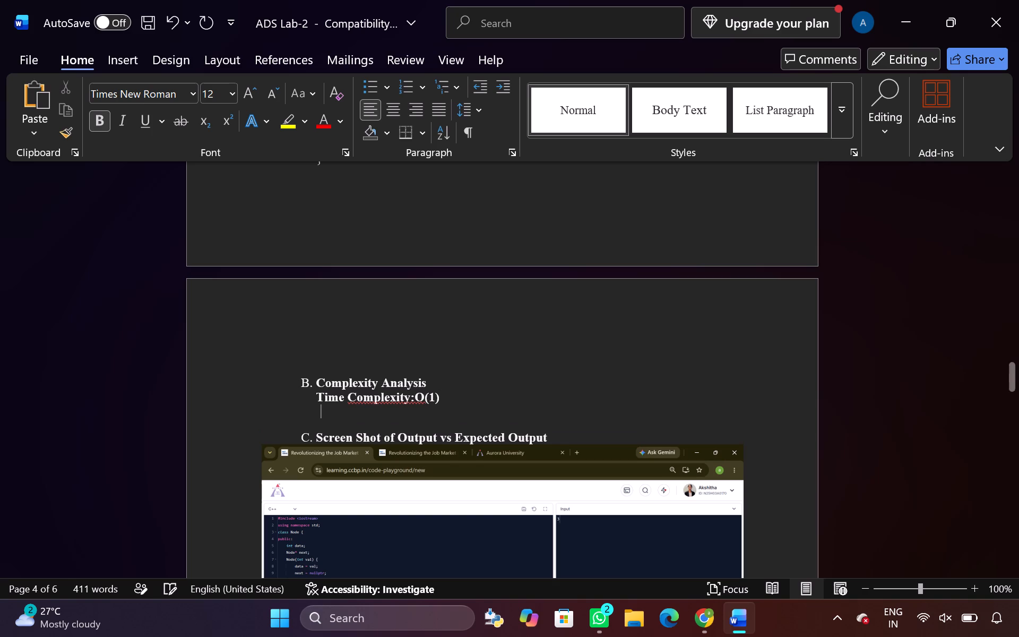
key("s")
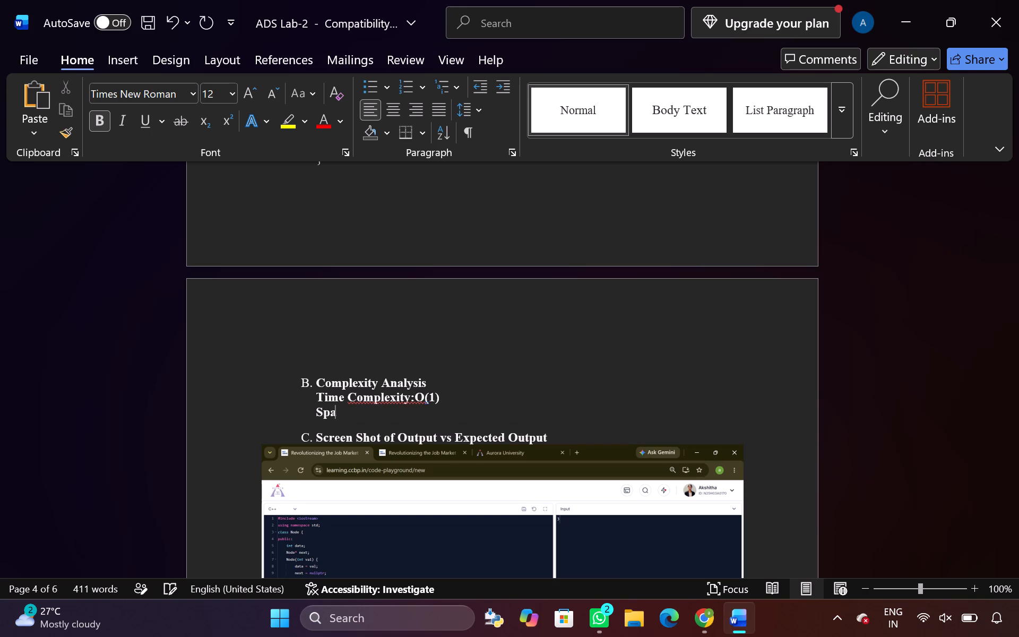
type("omplexity")
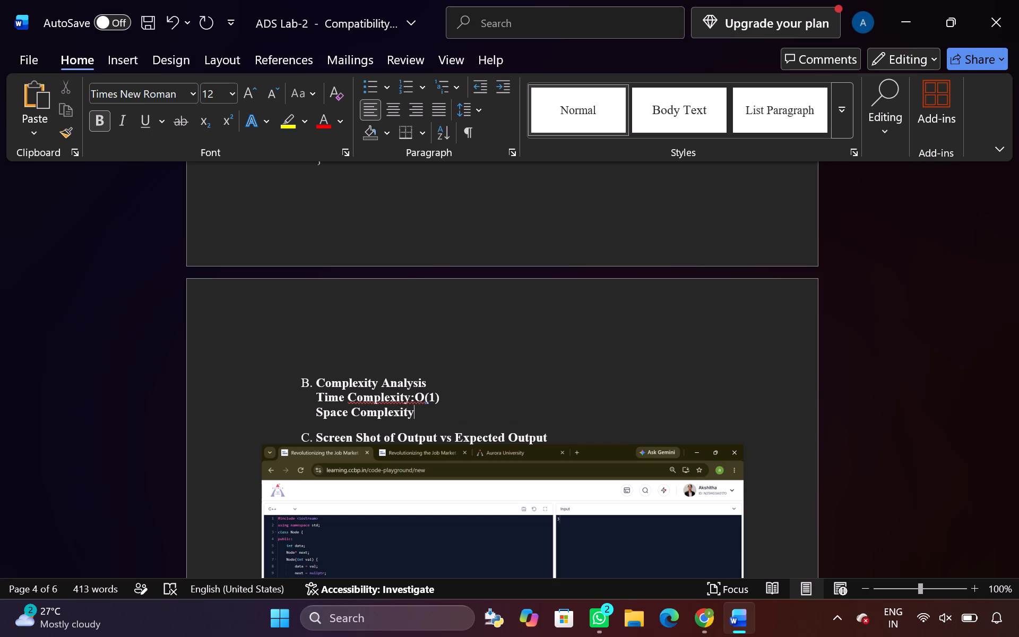
key("shift+colon")
key("o")
type("()")
key("Left")
key("1")
Remove bold from experiment 2.1's time and space complexity lines.
left_click_drag(474, 411, 312, 393)
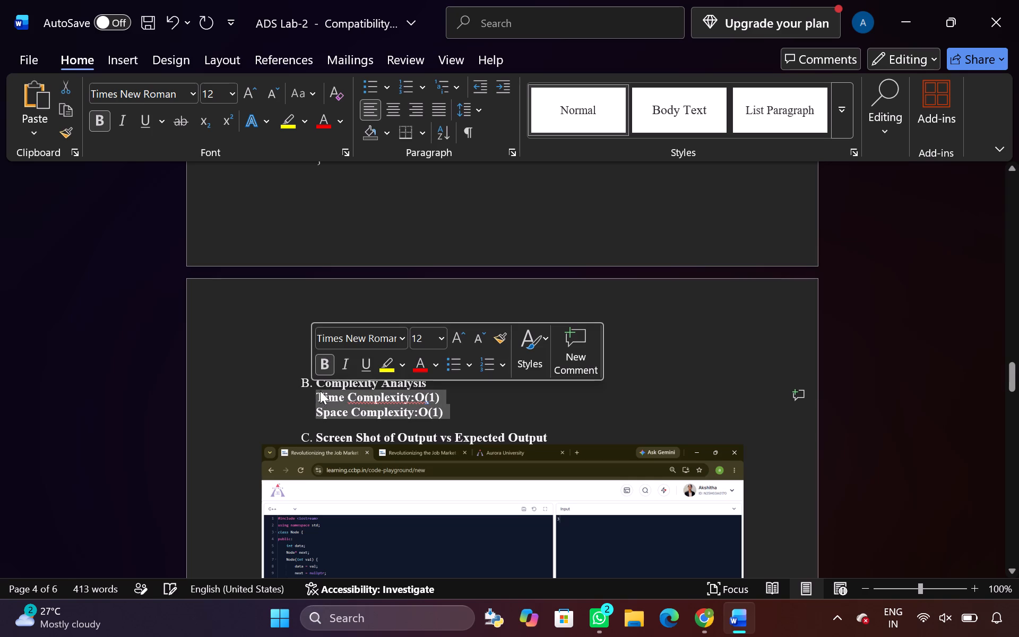
left_click(328, 371)
left_click(454, 418)
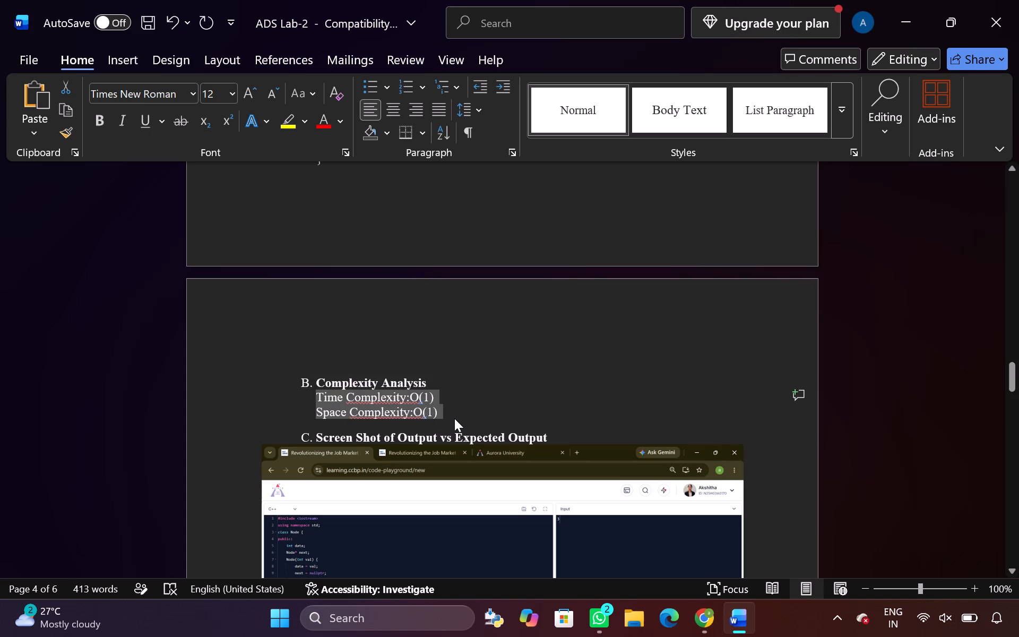
Insert an unlettered blank line below experiment 2.2's Implementation (Code) heading.
scroll(454, 418, "down", 2)
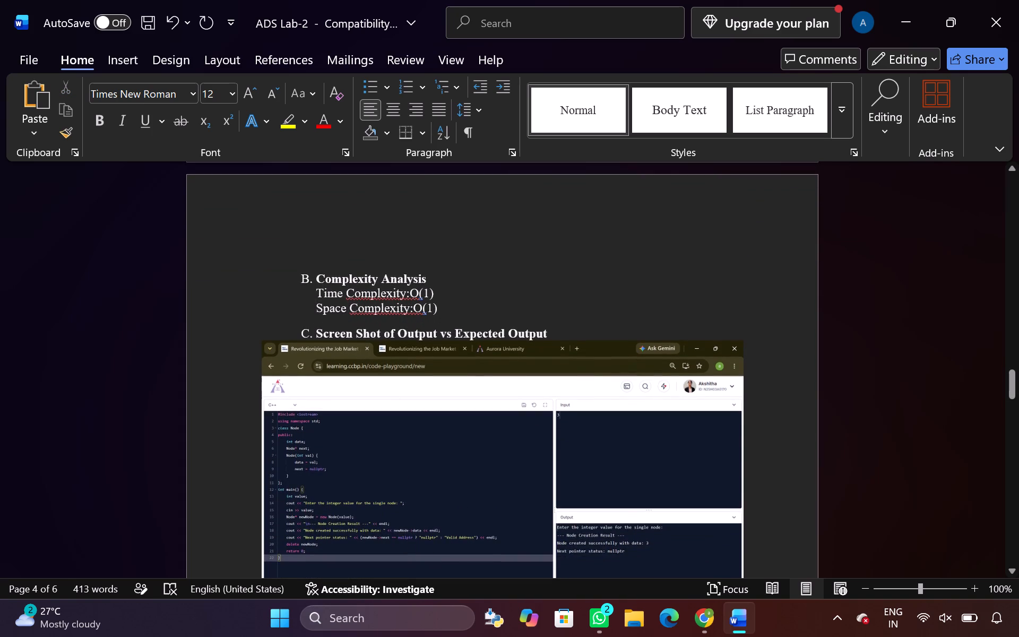
scroll(454, 418, "down", 2)
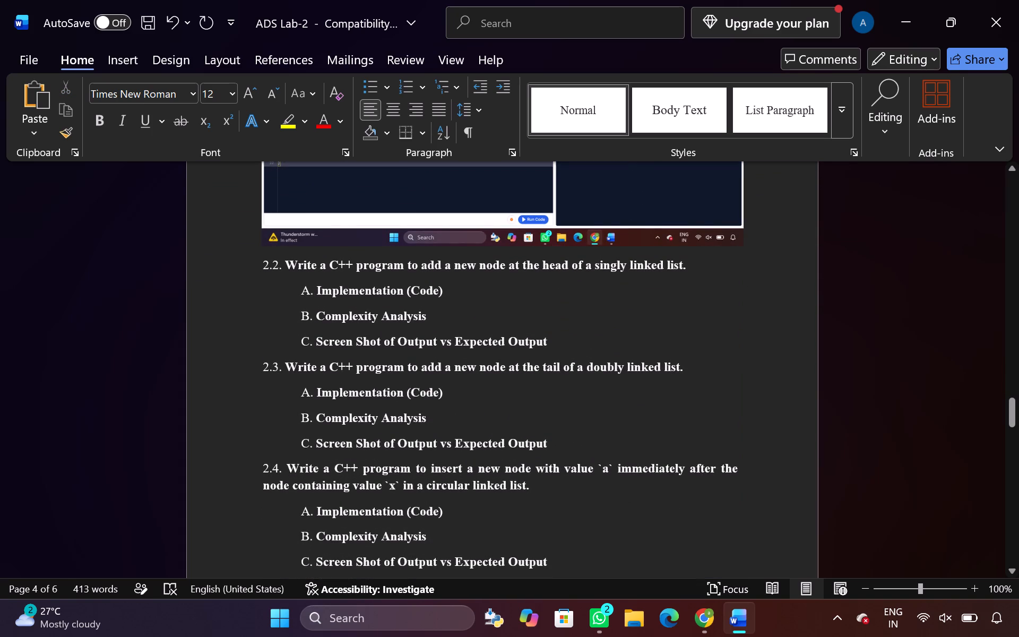
left_click(454, 291)
key("BackSpace")
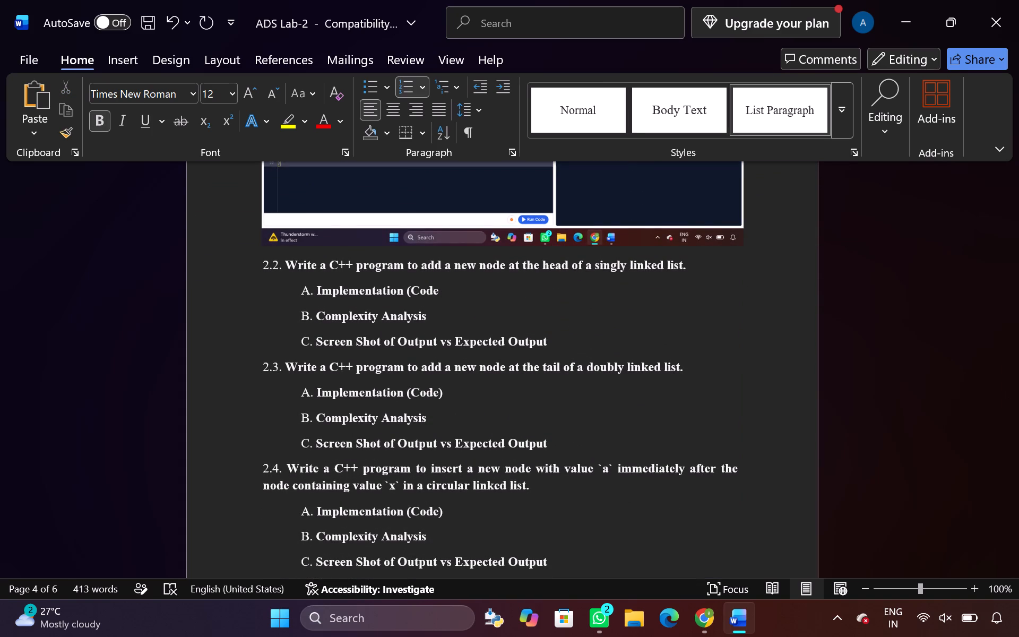
key("shift+parenright")
key("Return")
key("BackSpace")
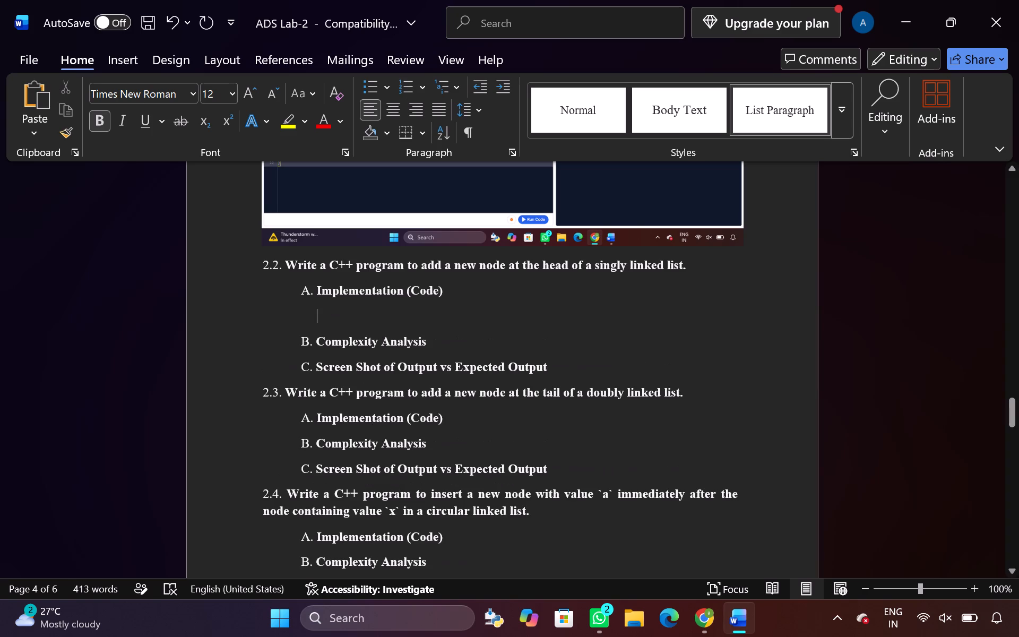
Switch to the course in Chrome and open Insertion At Head - Linked List from the Insertion in Linked List coding practice.
left_click(707, 615)
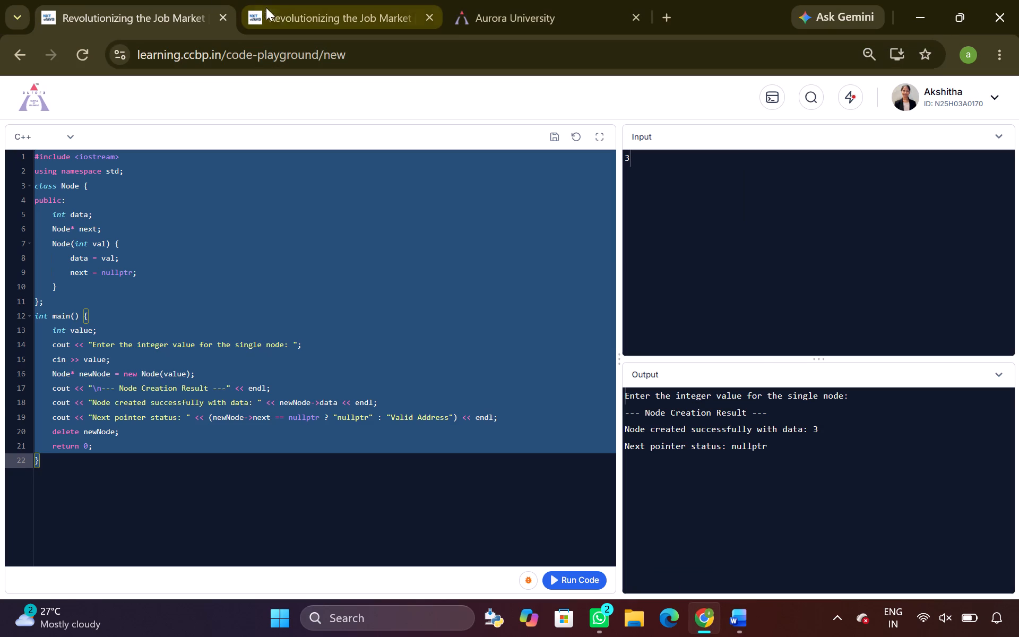
left_click(286, 13)
scroll(120, 281, "up", 1)
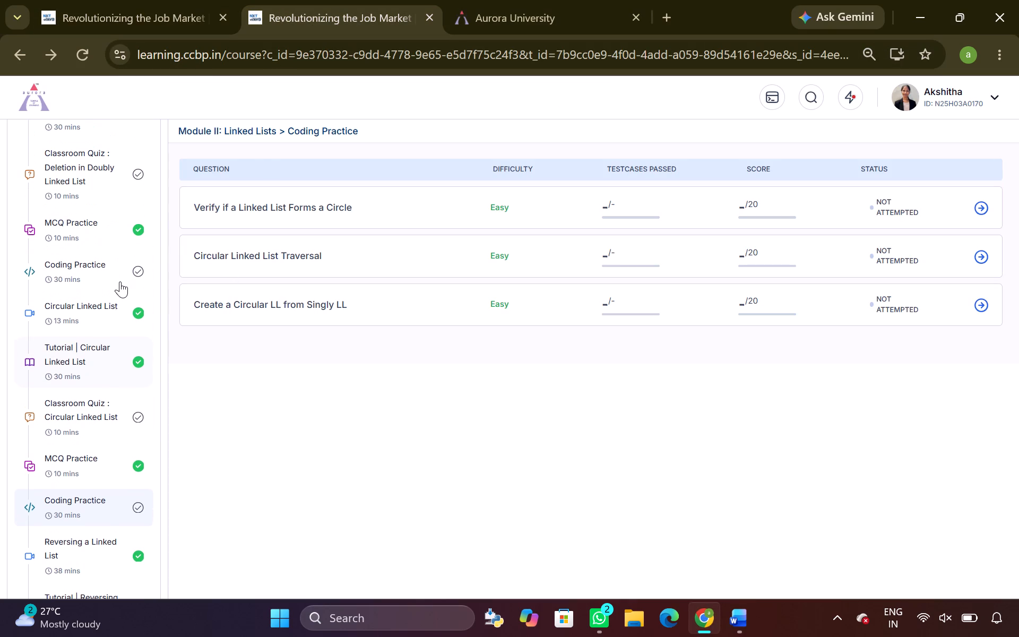
scroll(120, 281, "up", 3)
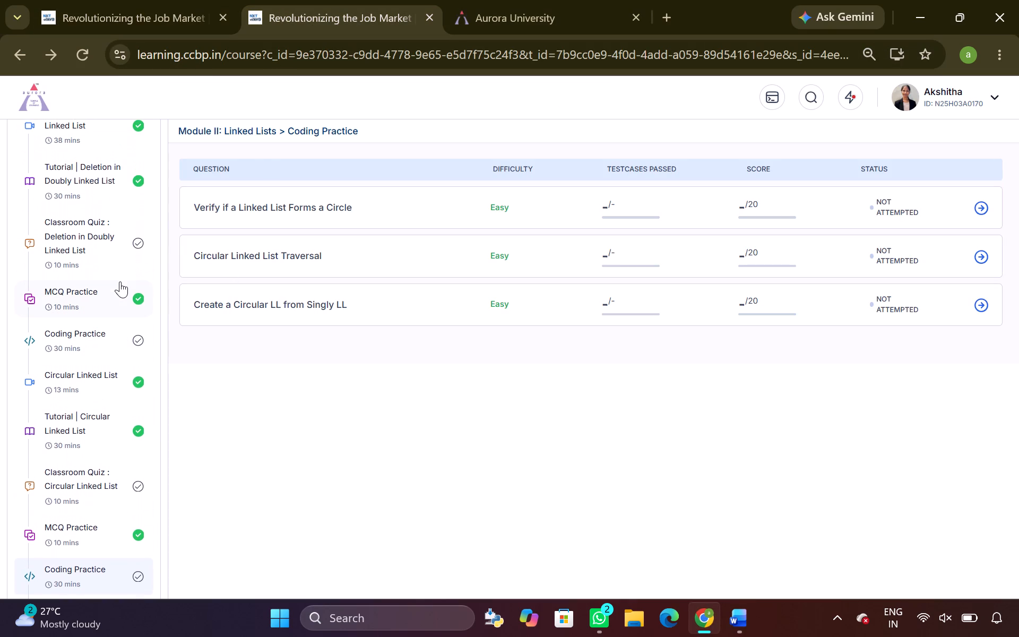
scroll(120, 281, "up", 3)
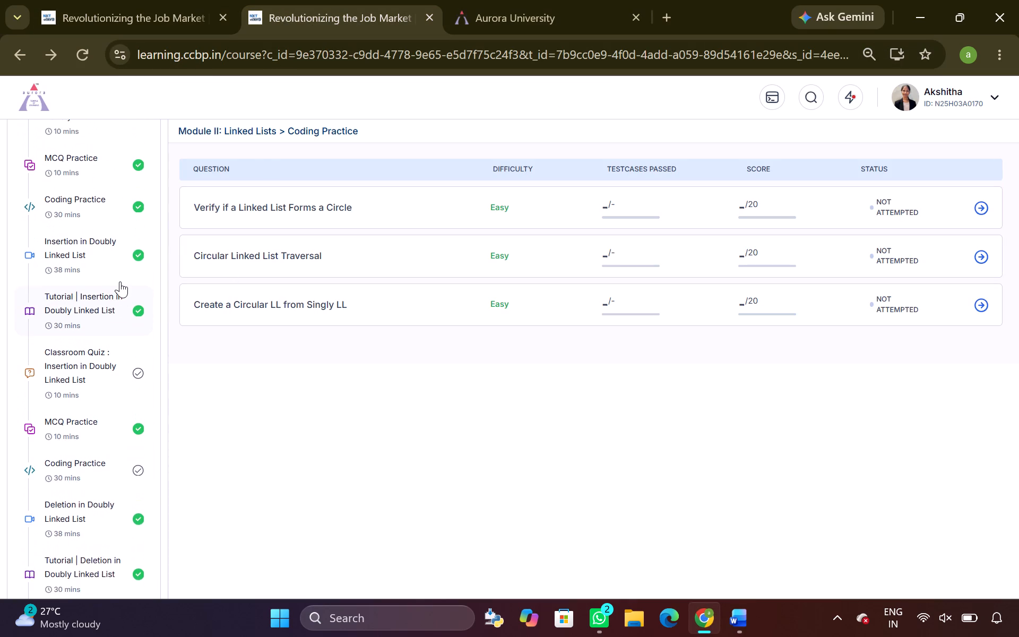
scroll(120, 281, "up", 2)
scroll(105, 338, "up", 1)
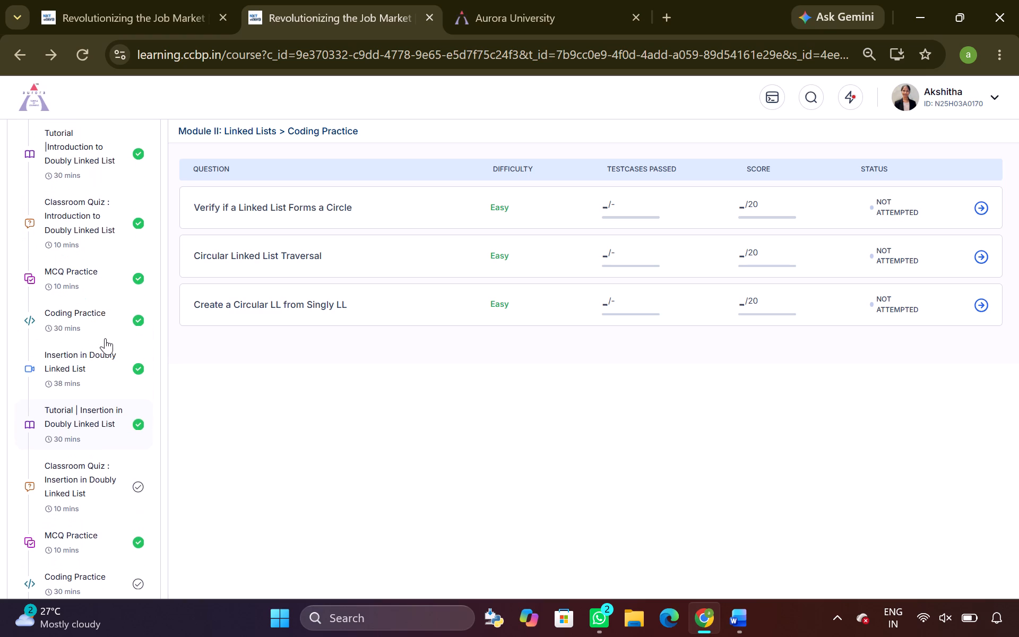
scroll(105, 338, "up", 4)
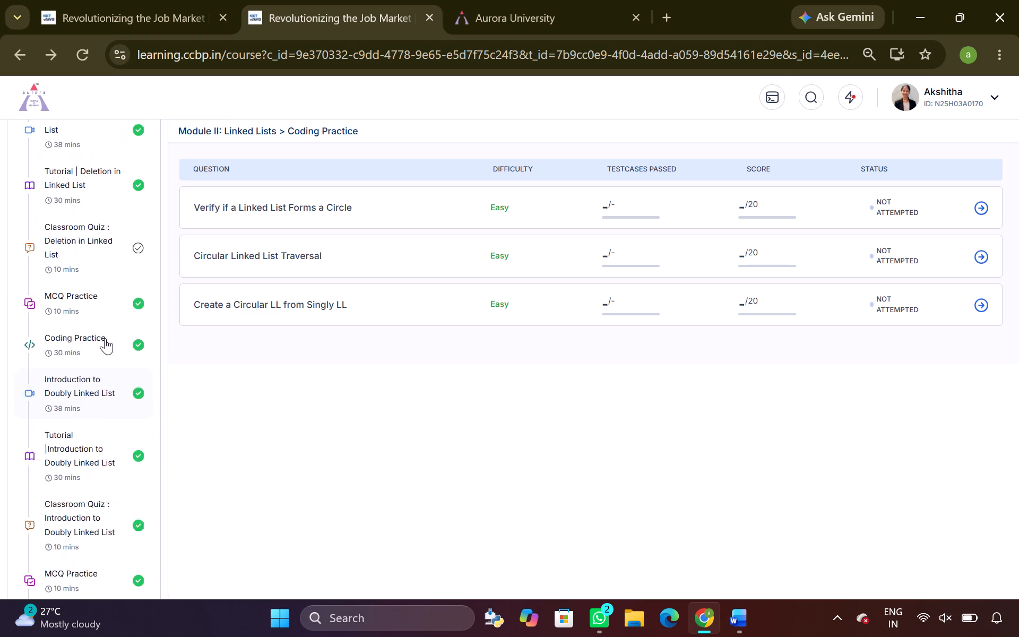
scroll(105, 338, "up", 2)
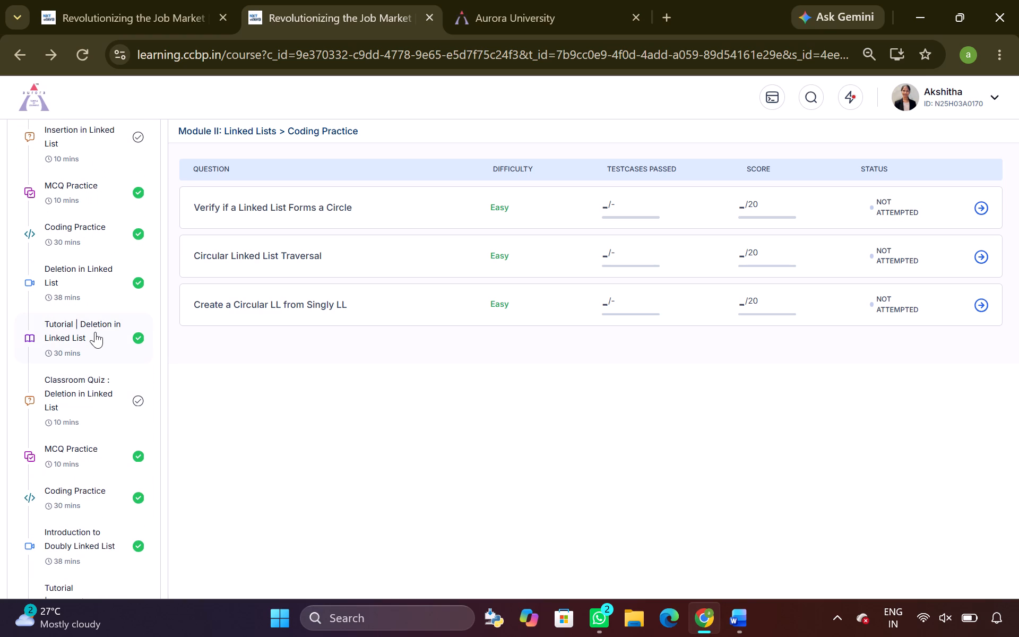
scroll(96, 330, "up", 3)
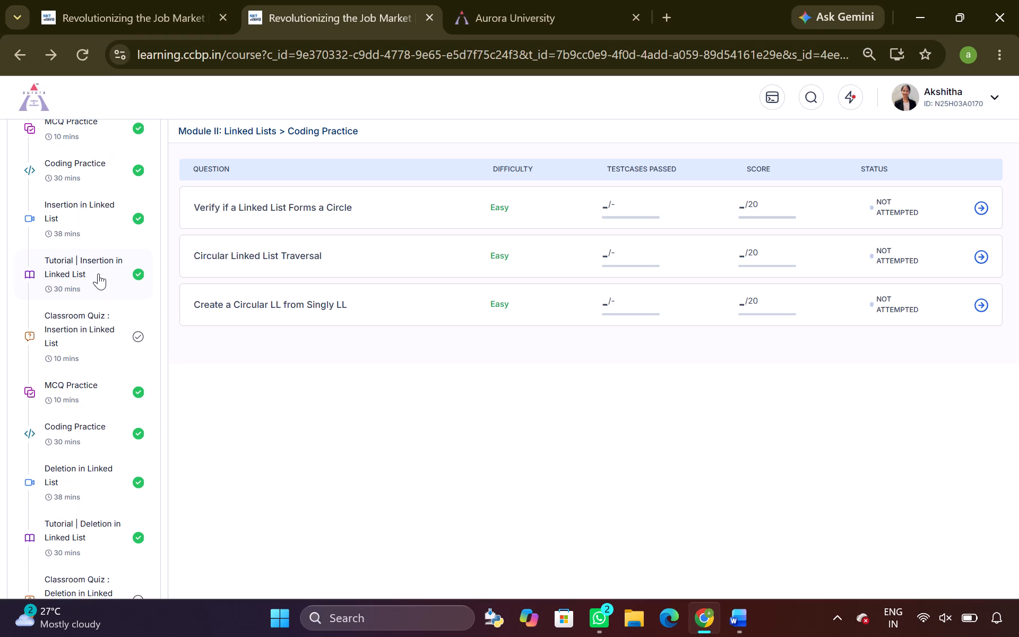
left_click(98, 273)
left_click(85, 428)
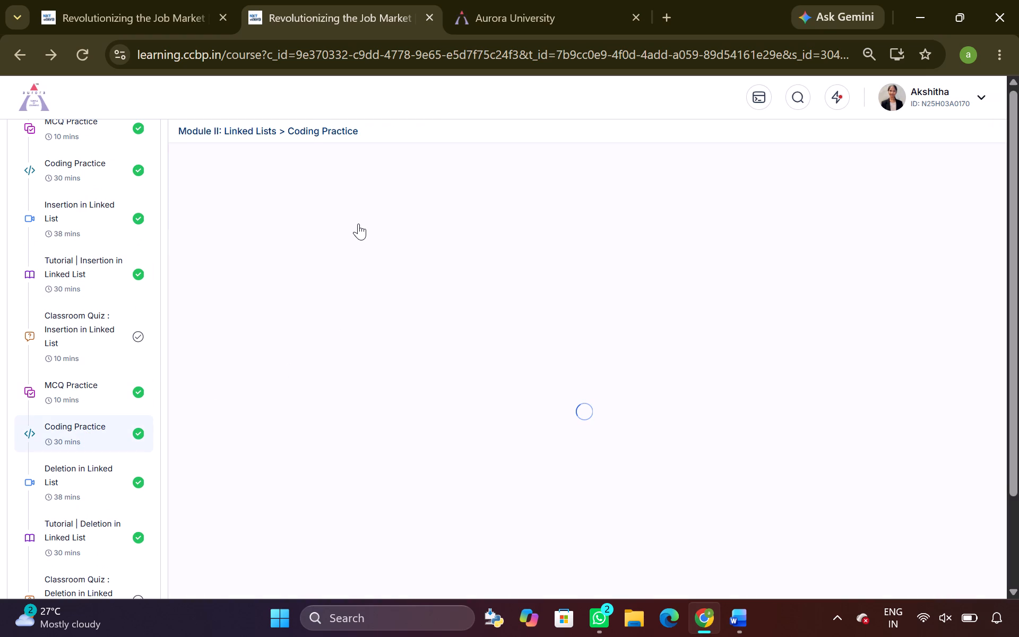
left_click(358, 223)
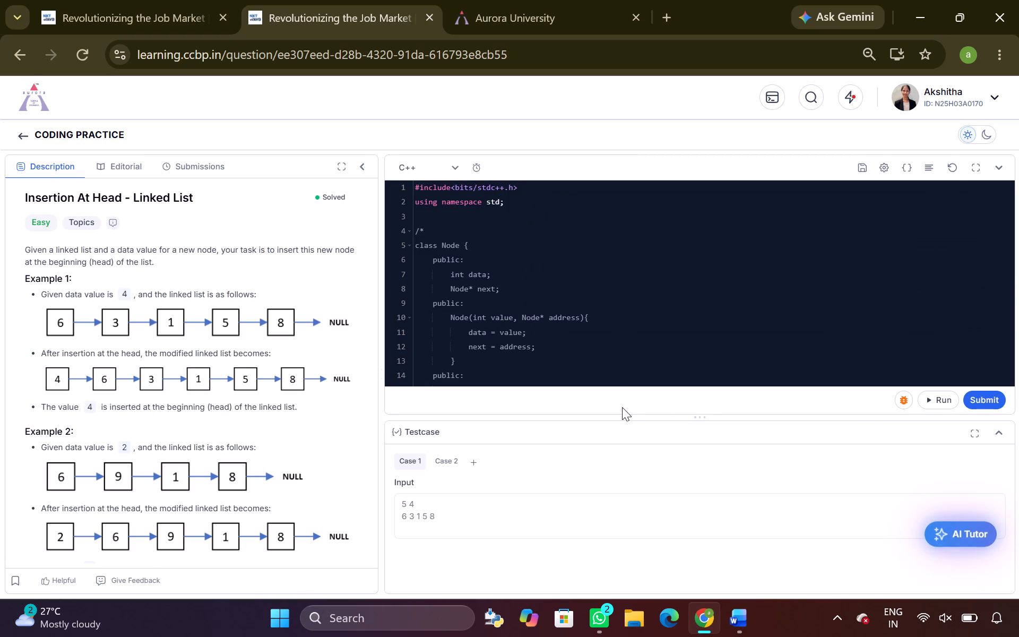
Run the Insertion At Head C++ solution, enlarge the code editor, and bring Case 1's actual and expected output into view.
left_click(926, 401)
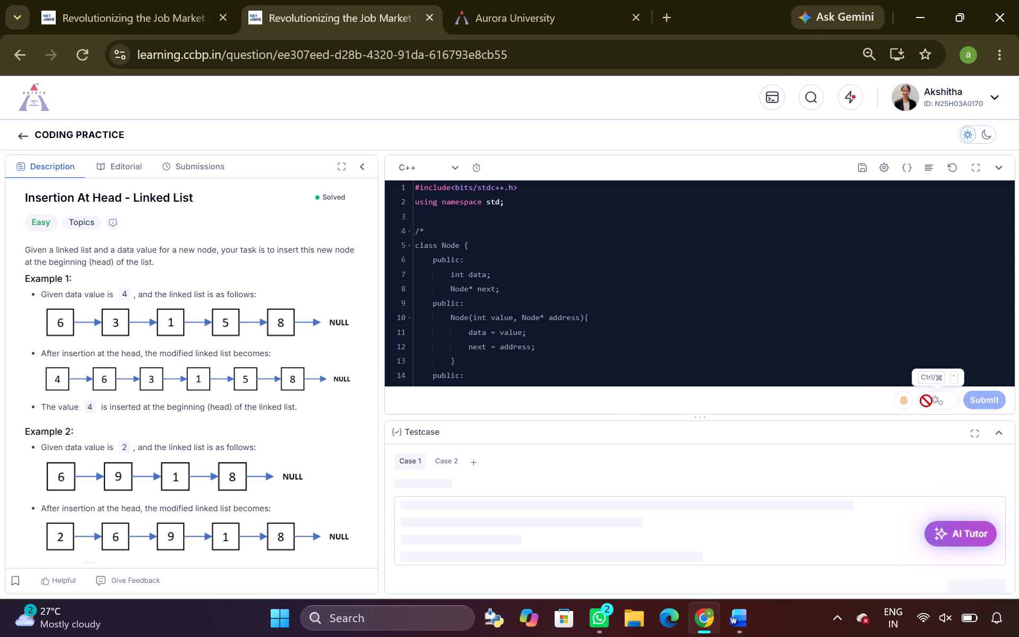
left_click_drag(684, 416, 684, 469)
scroll(691, 365, "down", 5)
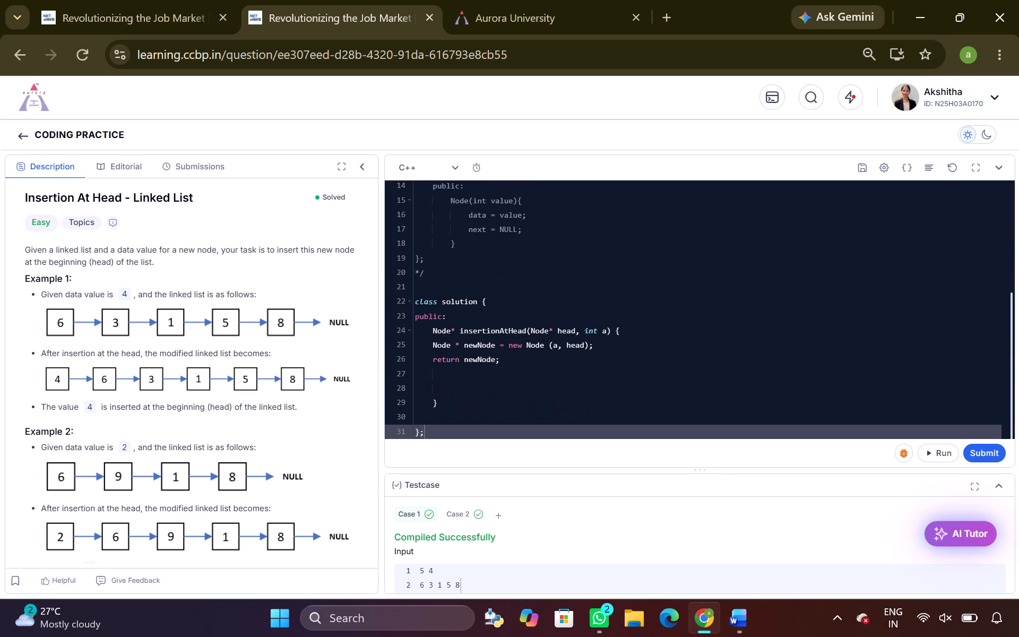
scroll(691, 365, "down", 2)
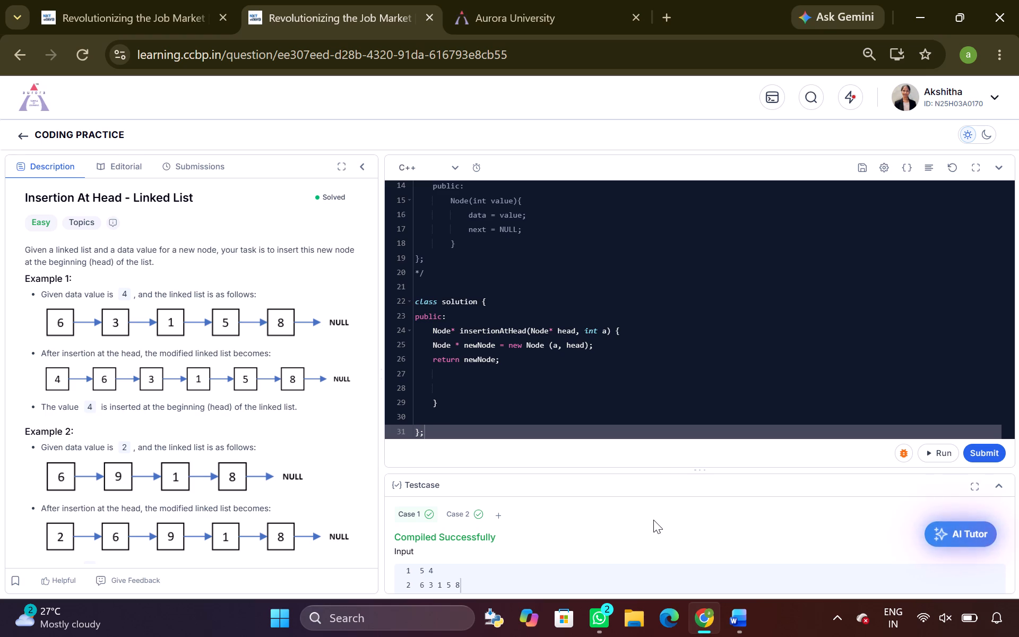
scroll(653, 520, "down", 2)
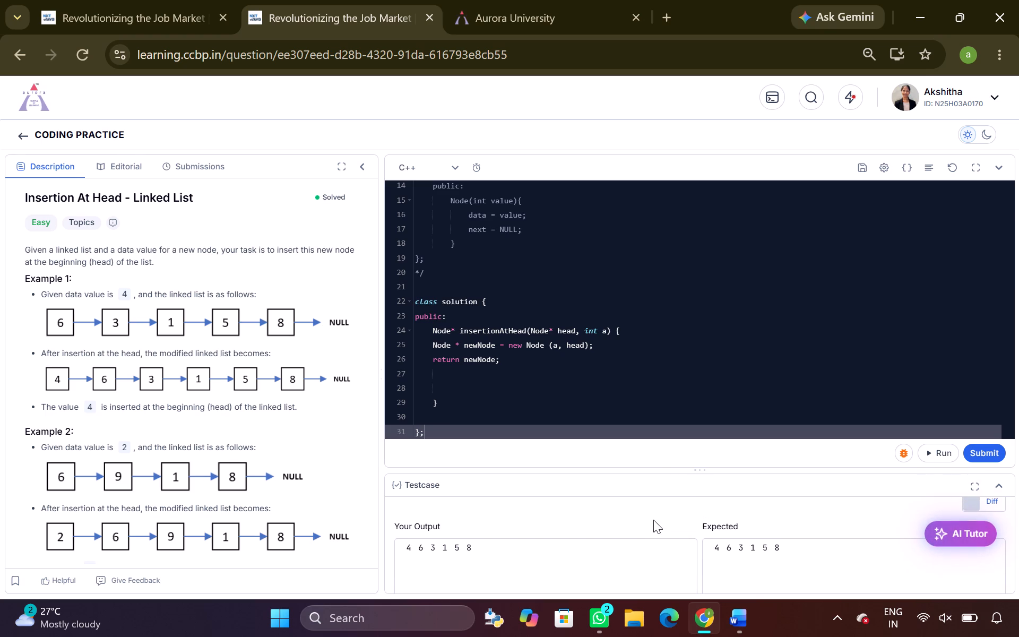
Capture a full-screen screenshot of the Insertion At Head code with its actual and expected output.
key("Print")
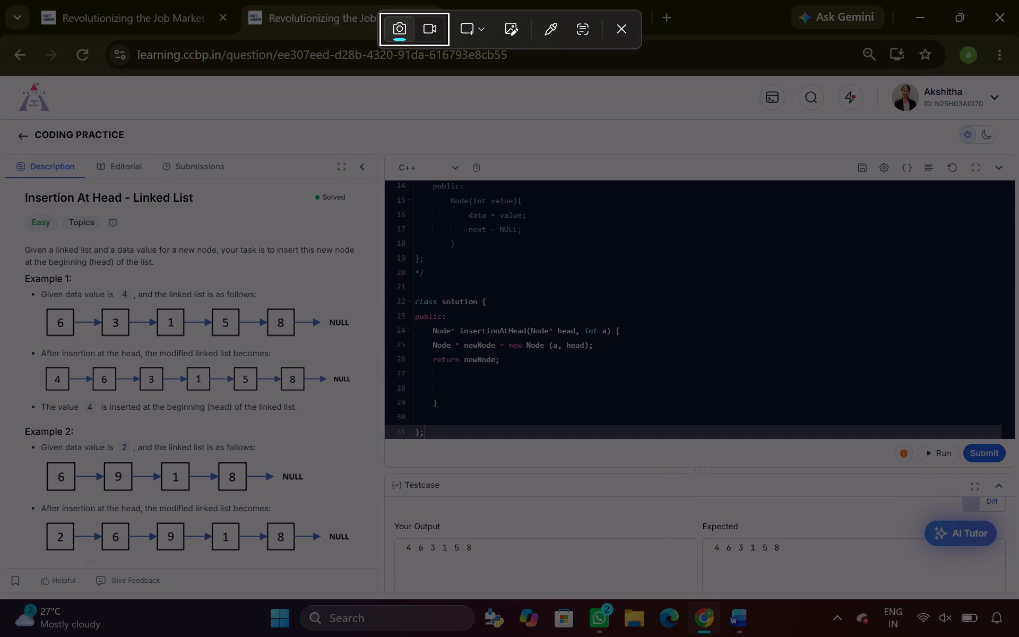
left_click(486, 30)
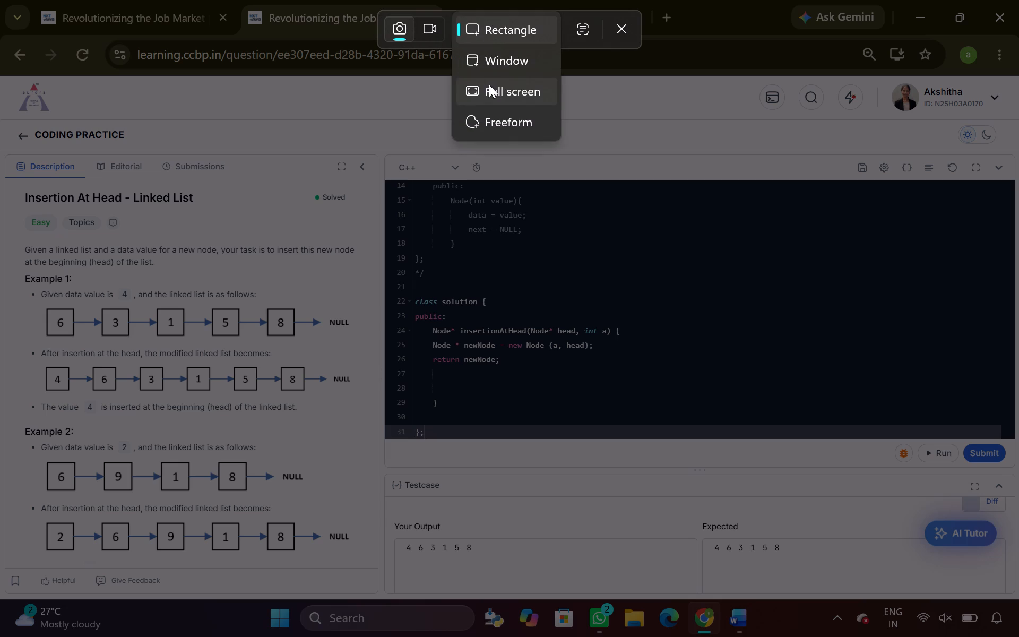
left_click(489, 88)
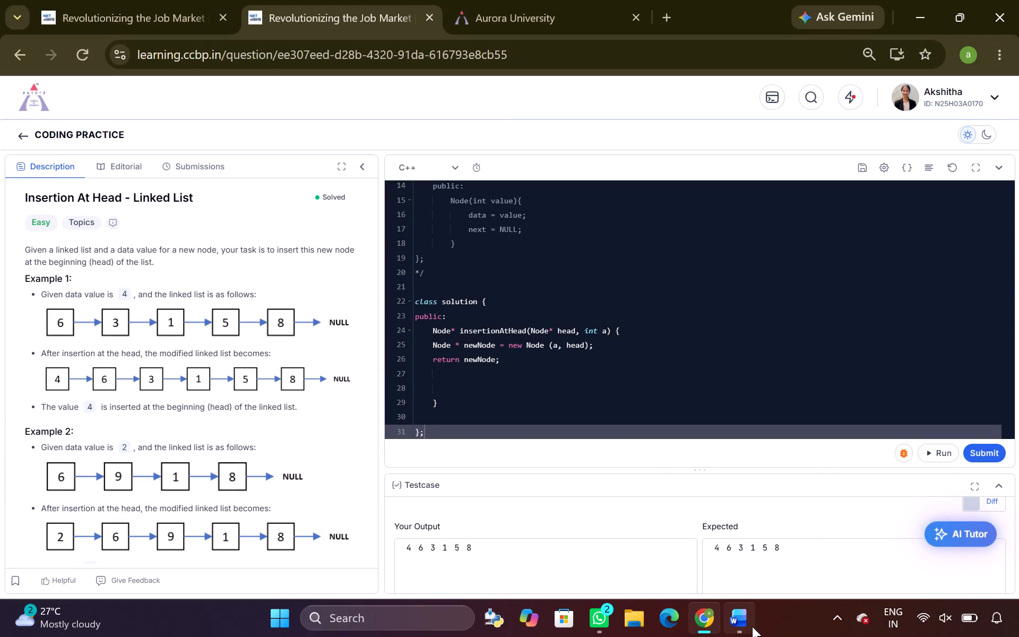
Switch to the Word report and paste the captured screenshot on an unlettered line below experiment 2.2's Screen Shot of Output vs Expected Output heading.
left_click(749, 561)
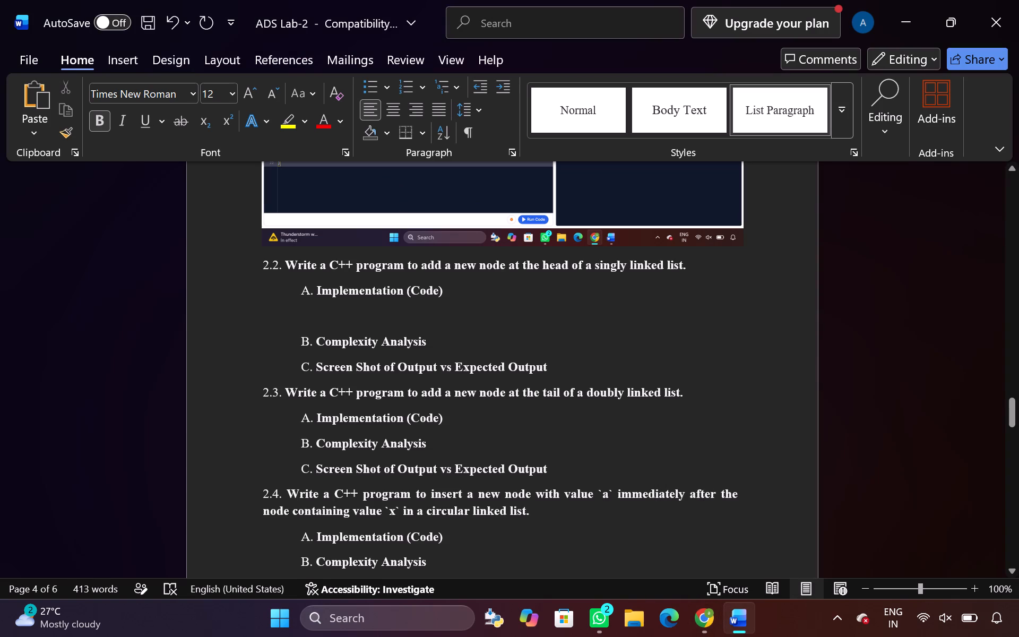
left_click(571, 374)
left_click(556, 364)
key("Return")
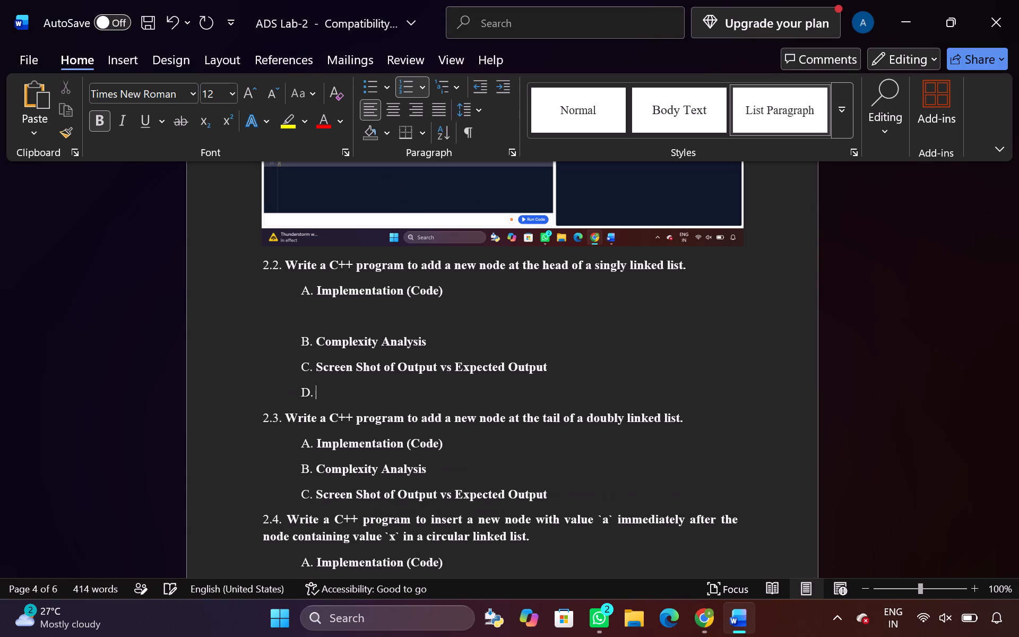
key("BackSpace")
key("BackSpace")
key("BackSpace")
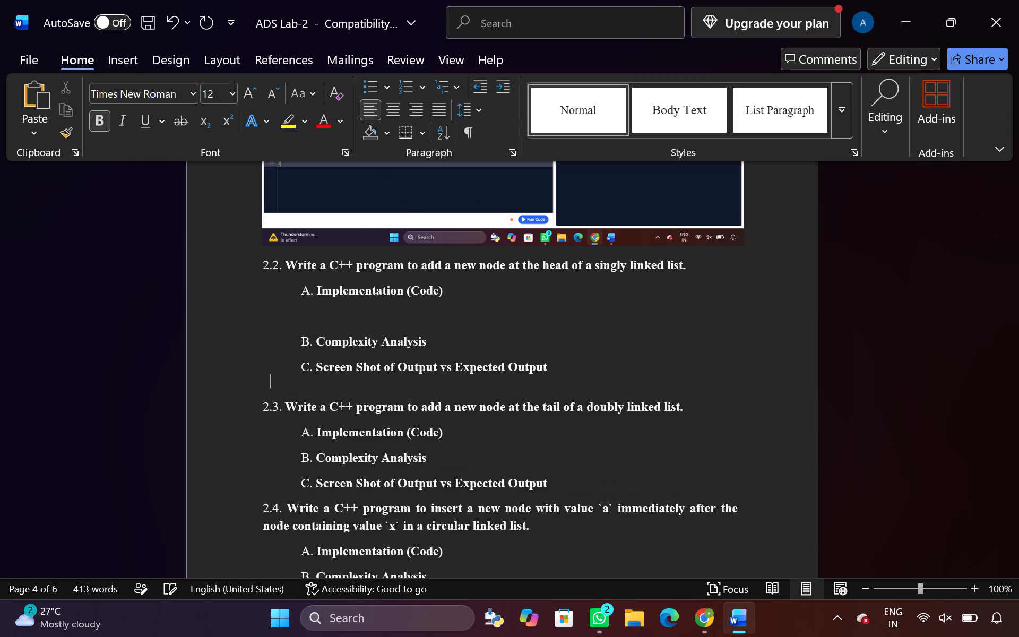
key("ctrl+v")
Copy the entire Insertion At Head C++ code from Chrome into the blank line below experiment 2.2's Implementation (Code) heading in Word.
scroll(556, 364, "up", 1)
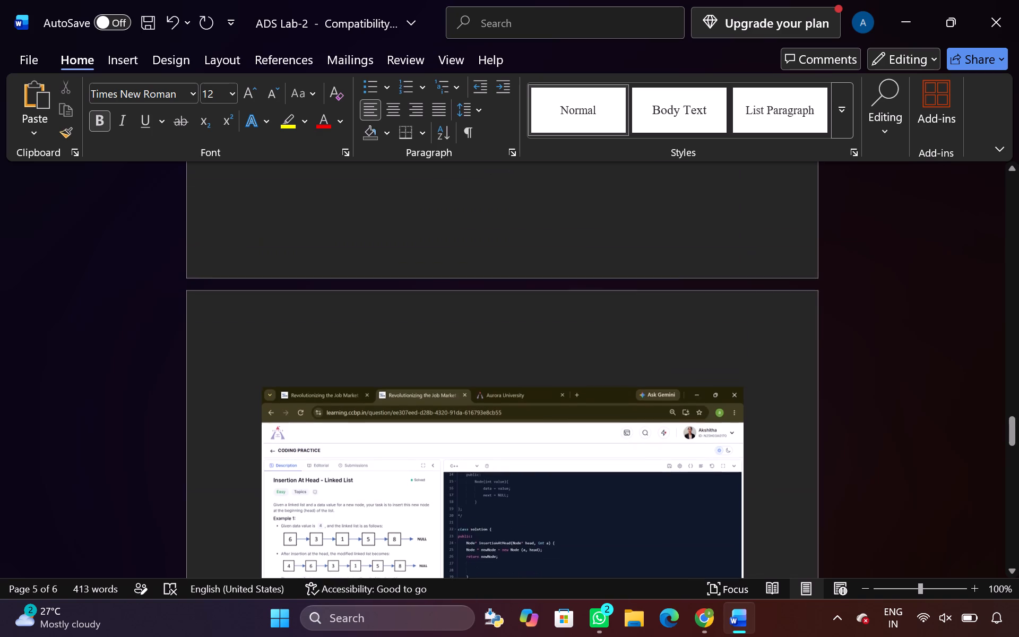
scroll(556, 364, "up", 2)
left_click(405, 309)
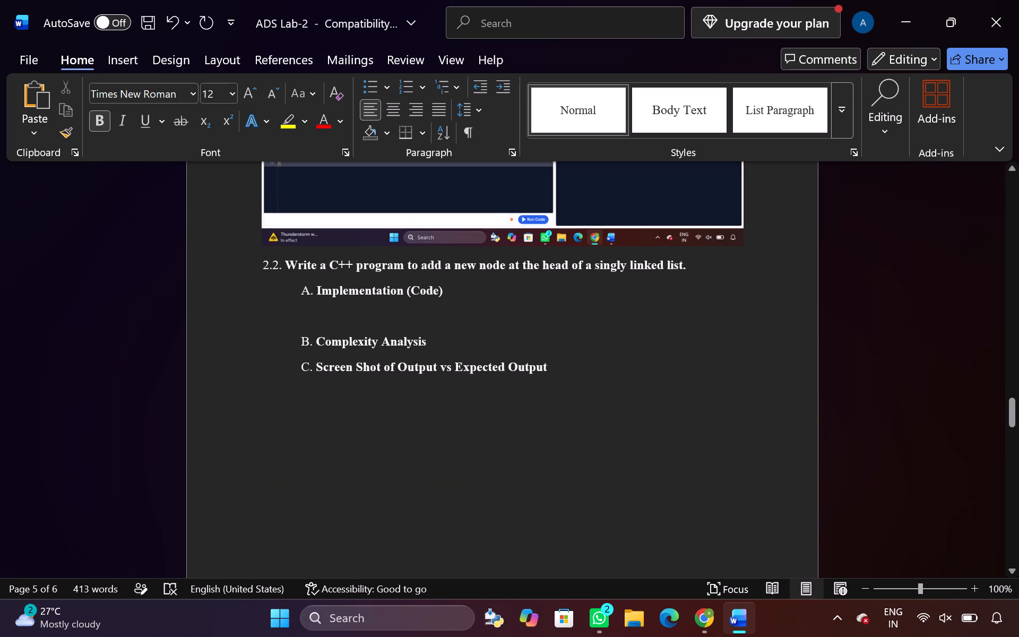
left_click(703, 627)
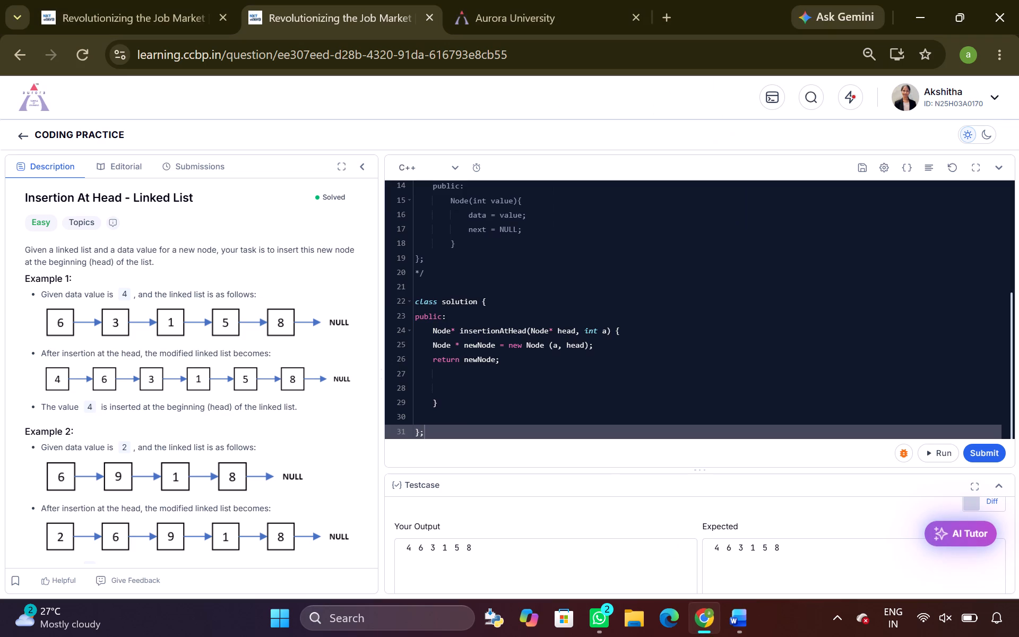
left_click(502, 296)
key("ctrl+a")
key("ctrl+c")
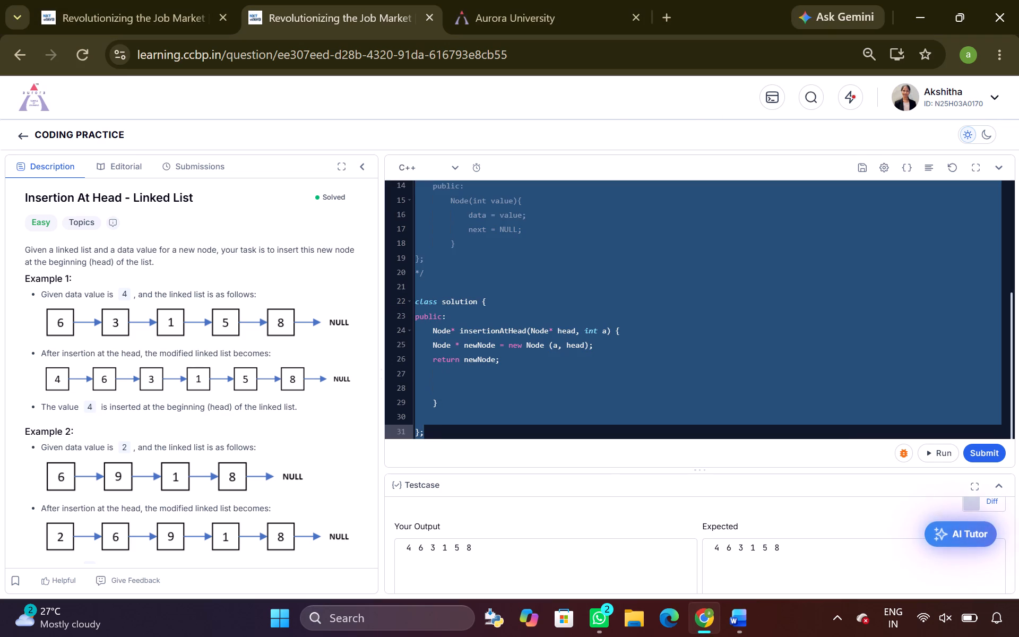
left_click(736, 615)
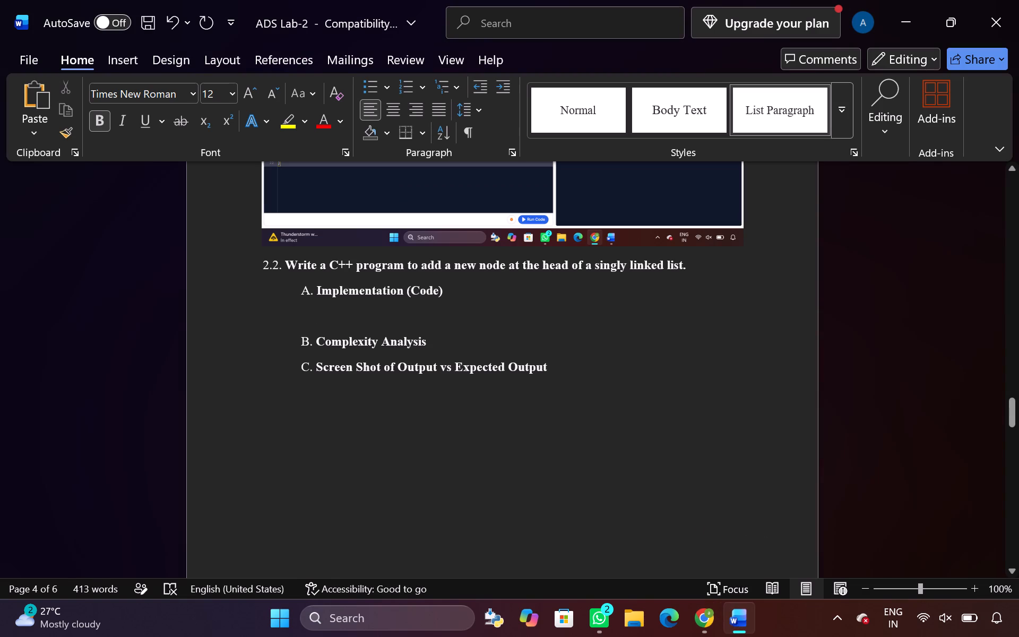
key("ctrl+v")
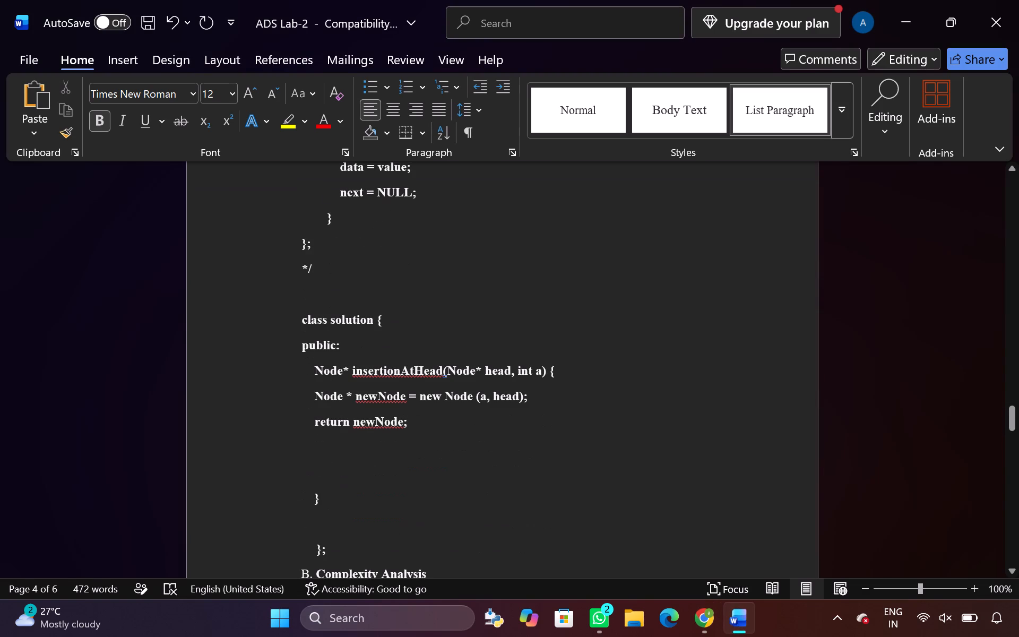
Remove the bold formatting from all of experiment 2.2's pasted code, from the #include line to the final closing brace.
left_click_drag(330, 549, 301, 189)
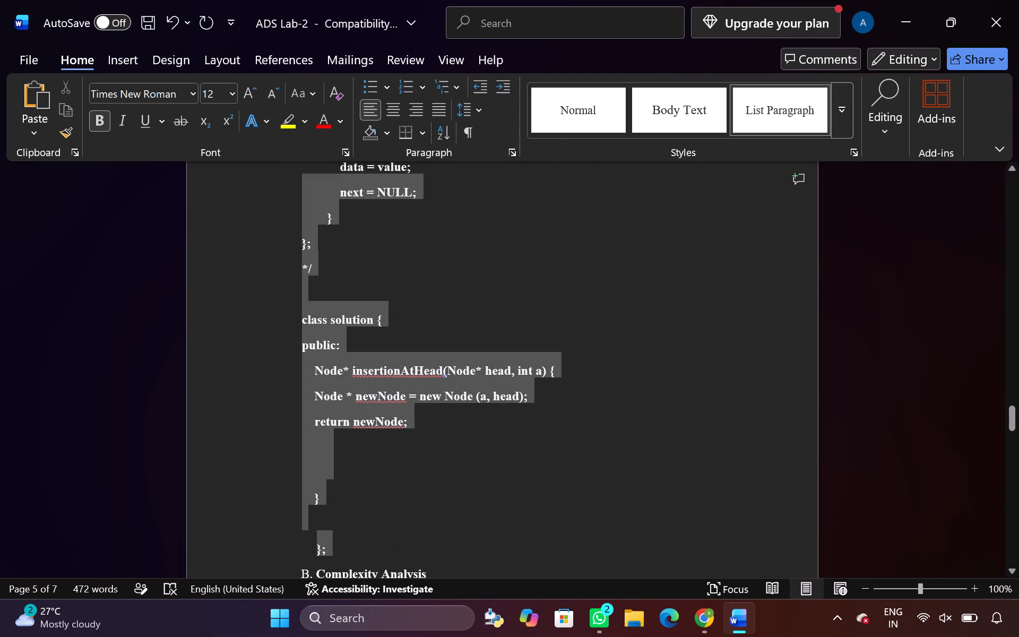
left_click_drag(301, 189, 301, 169)
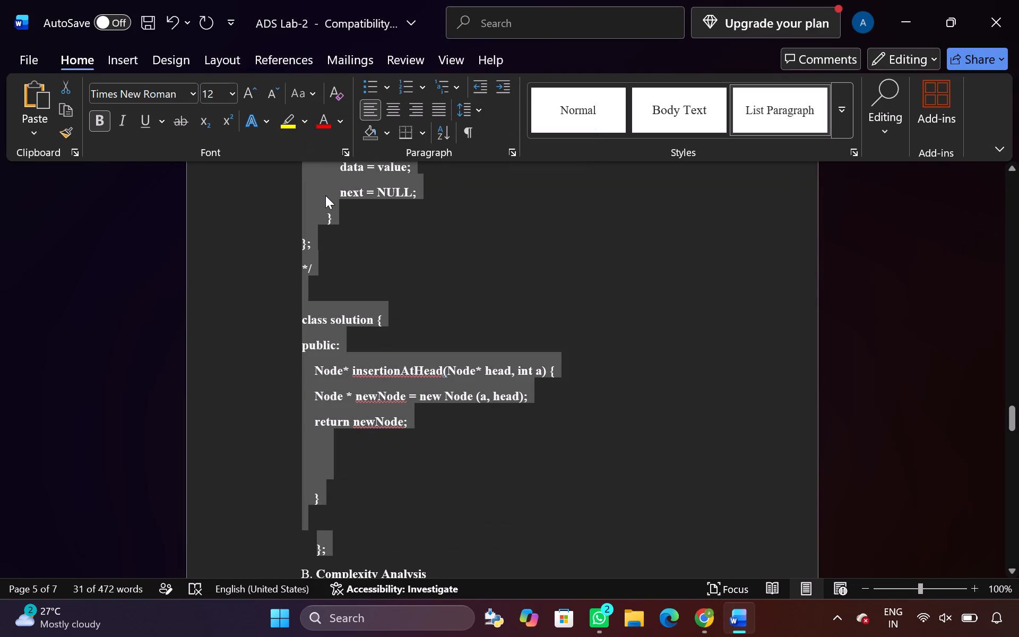
key("ctrl+b")
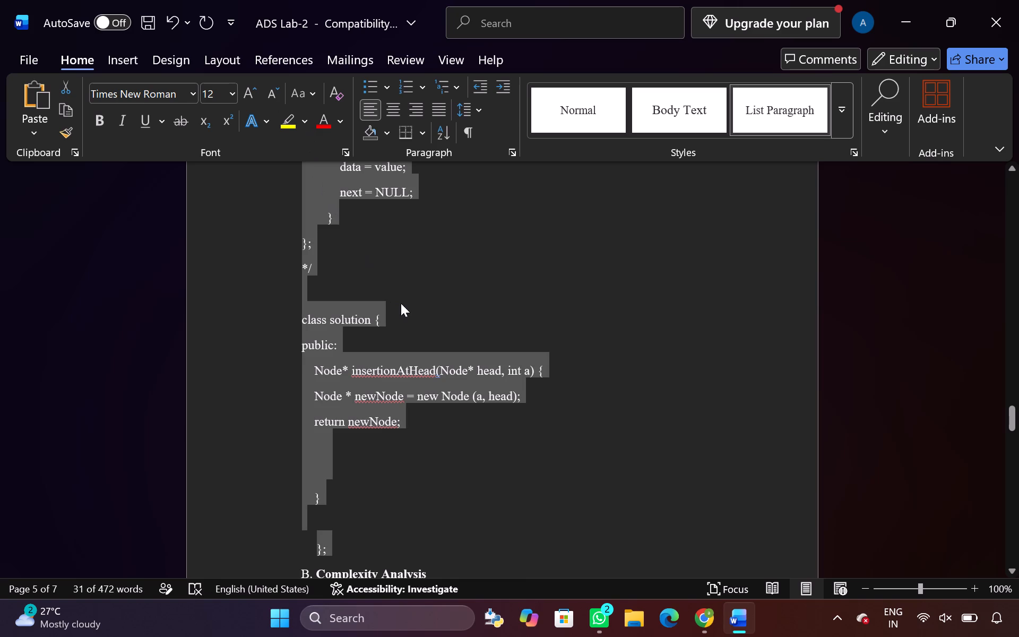
scroll(401, 303, "up", 1)
left_click_drag(424, 401, 393, 361)
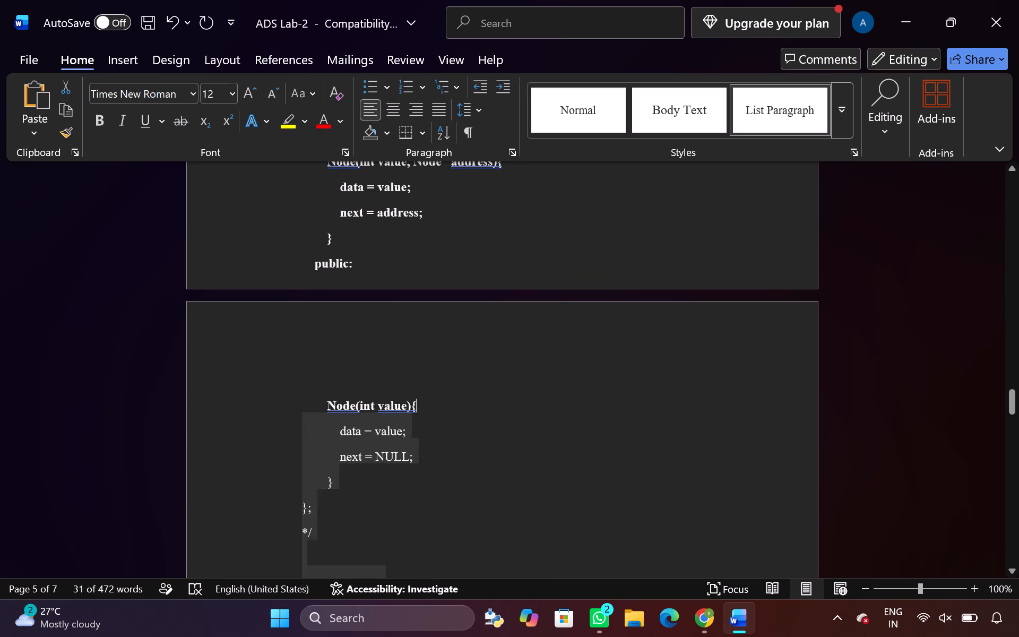
left_click_drag(393, 361, 305, 152)
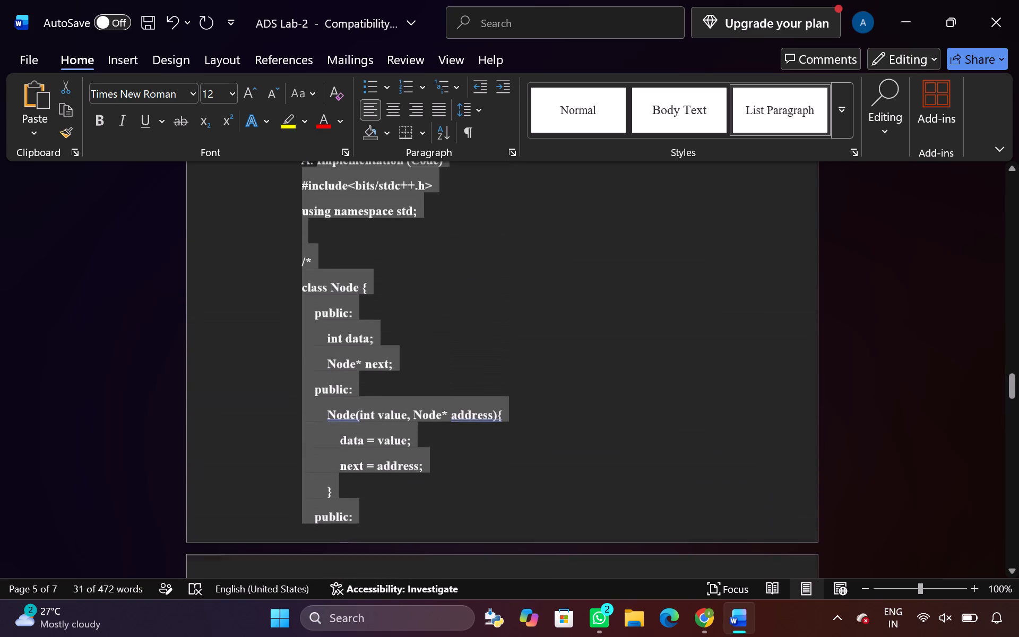
left_click_drag(305, 152, 304, 149)
scroll(304, 149, "up", 1)
left_click(382, 270)
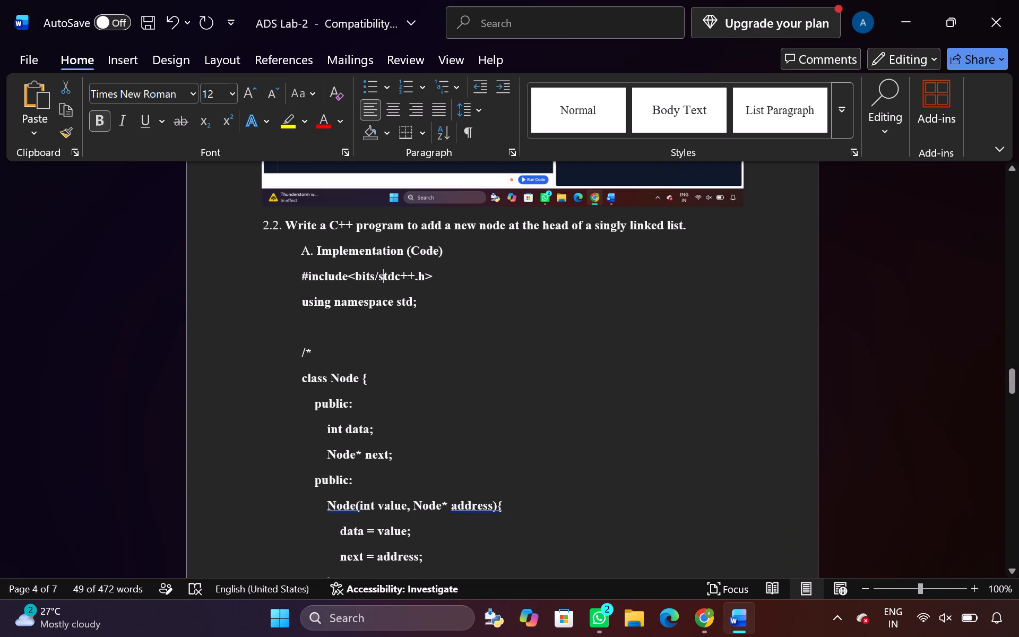
left_click_drag(302, 272, 396, 547)
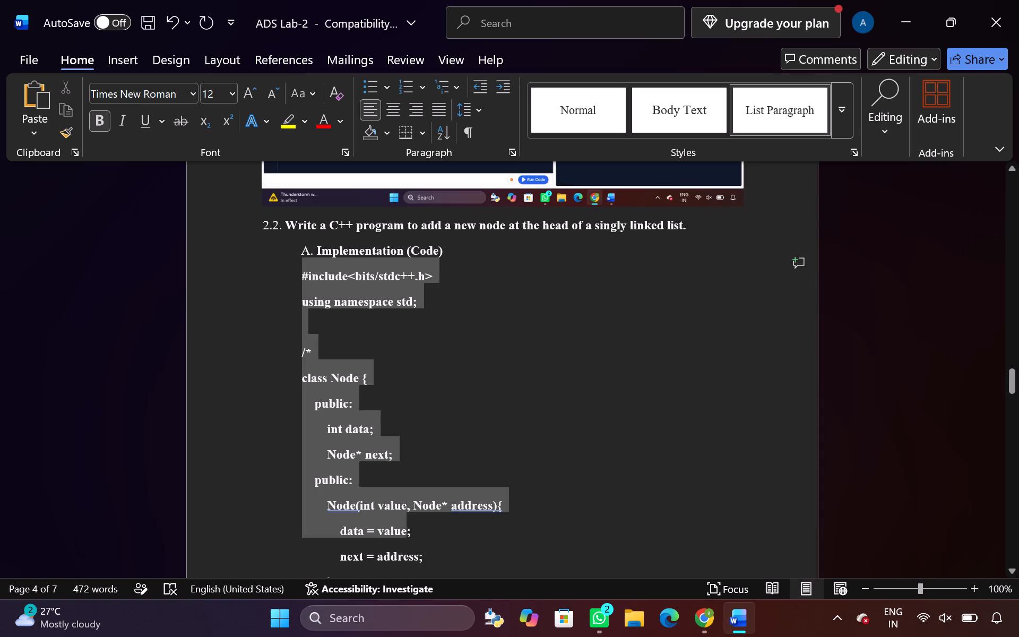
left_click_drag(396, 547, 405, 518)
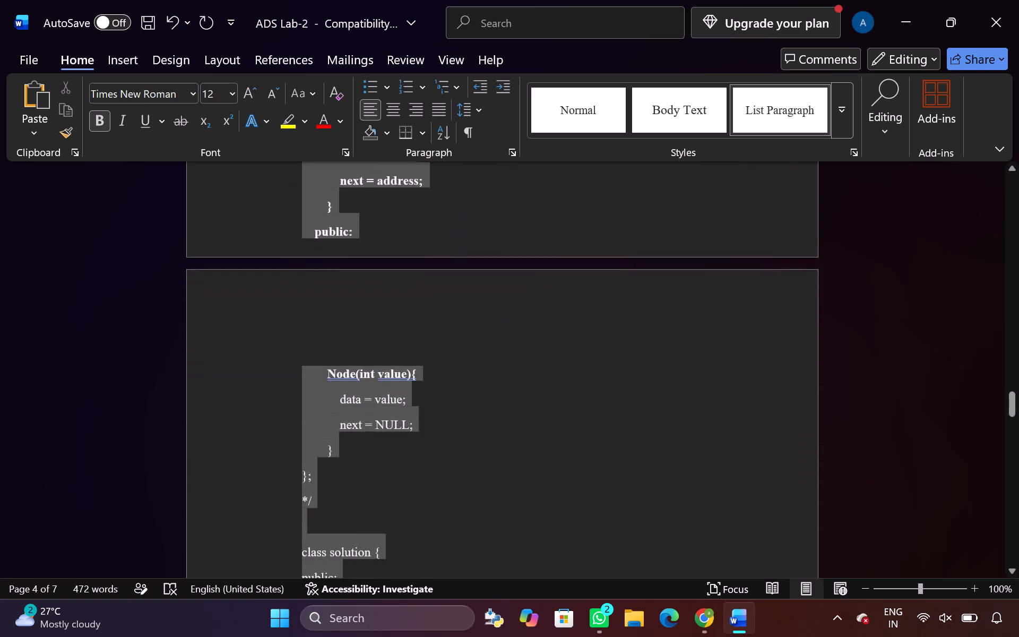
left_click_drag(405, 518, 420, 359)
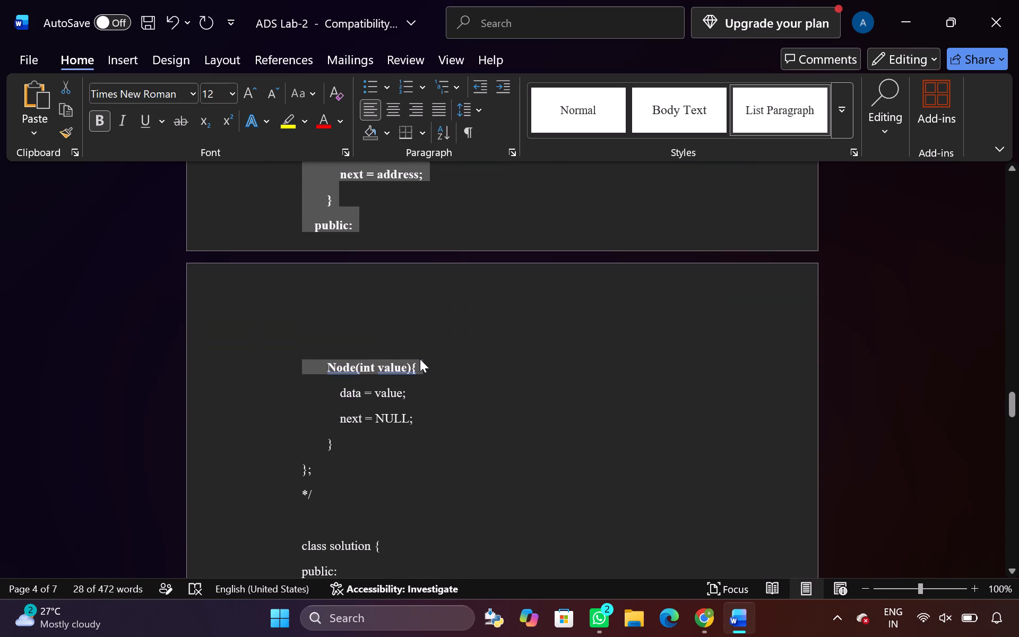
key("ctrl+b")
Delete the blank lines between return newNode; and the closing braces at the end of experiment 2.2's code.
scroll(432, 424, "down", 1)
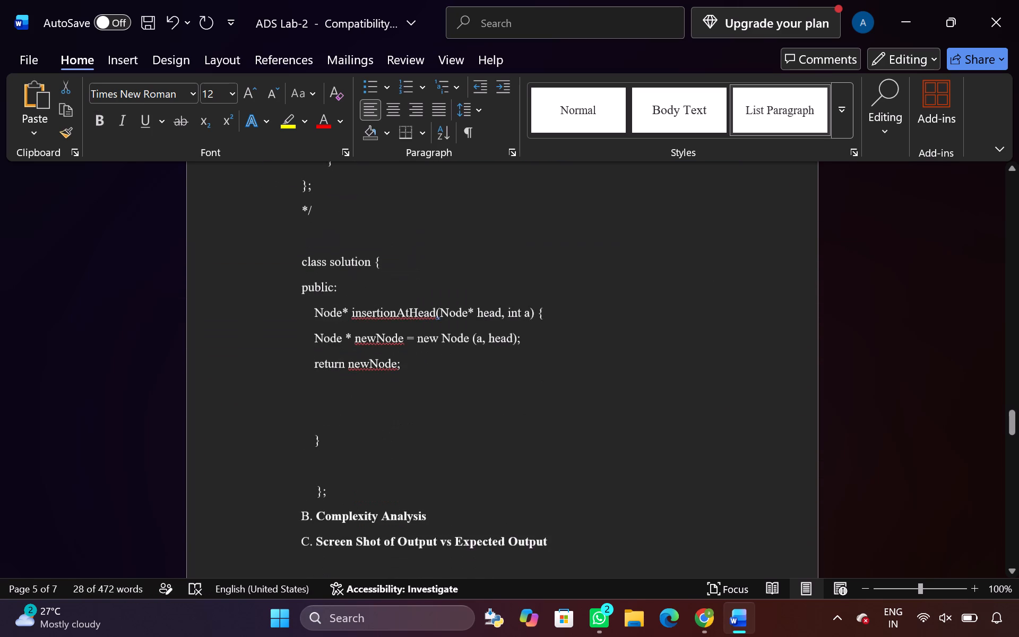
scroll(432, 424, "down", 1)
left_click(319, 449)
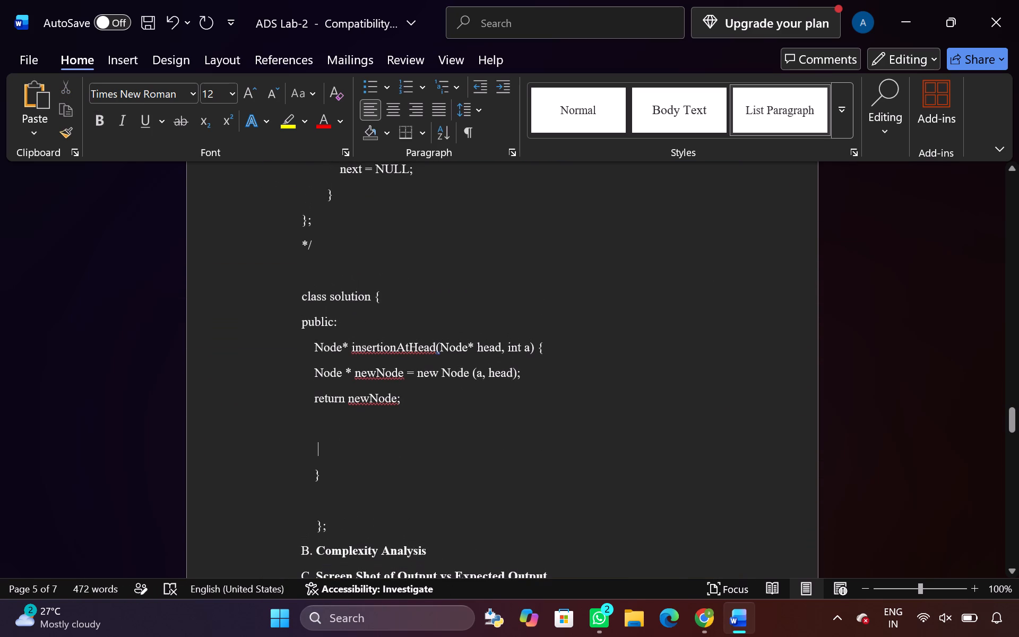
key("BackSpace")
key("BackSpace")
key("BackSpace")
key("BackSpace")
key("BackSpace")
key("BackSpace")
key("BackSpace")
key("BackSpace")
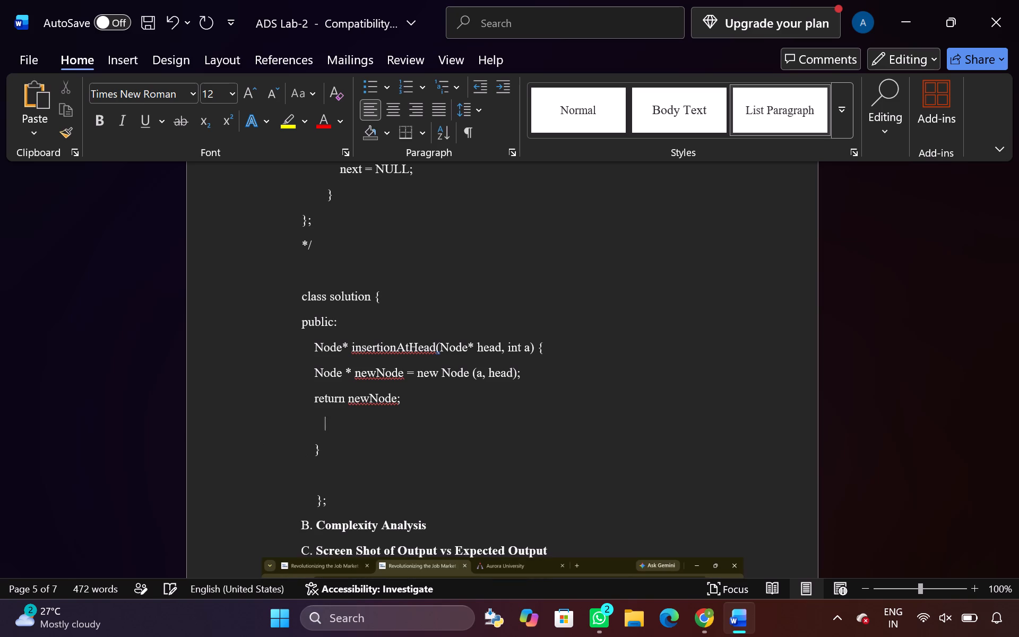
key("BackSpace")
key("BackSpace")
key("BackSpace")
key("BackSpace")
key("BackSpace")
key("BackSpace")
key("BackSpace")
key("BackSpace")
key("BackSpace")
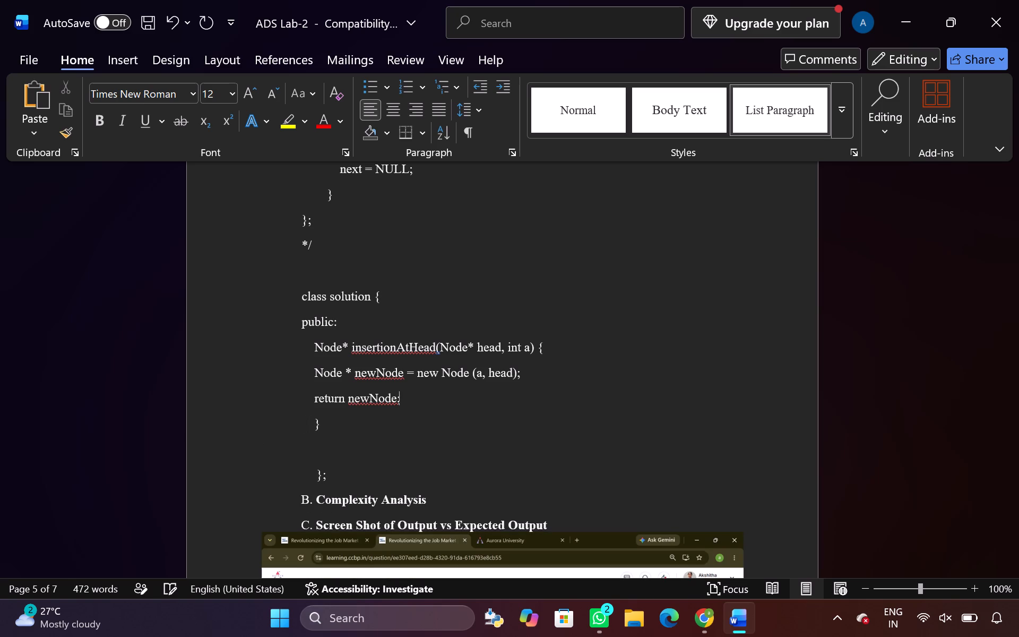
key("Down")
key("Down")
key("BackSpace")
key("BackSpace")
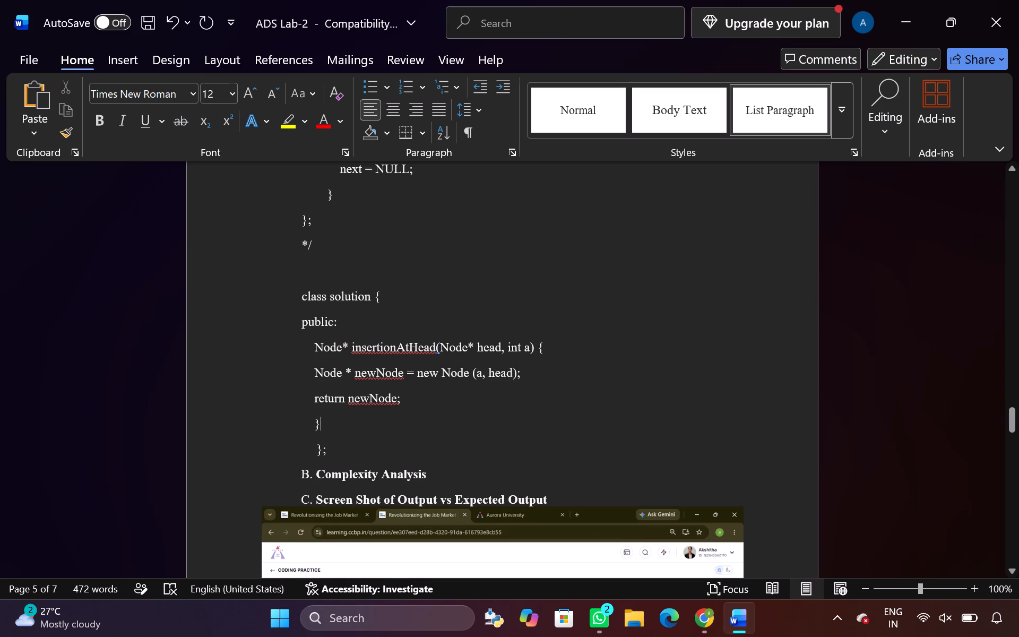
Copy experiment 2.1's Time Complexity:O(1) and Space Complexity:O(1) lines onto a new unlettered line below experiment 2.2's Complexity Analysis heading.
scroll(438, 436, "up", 5)
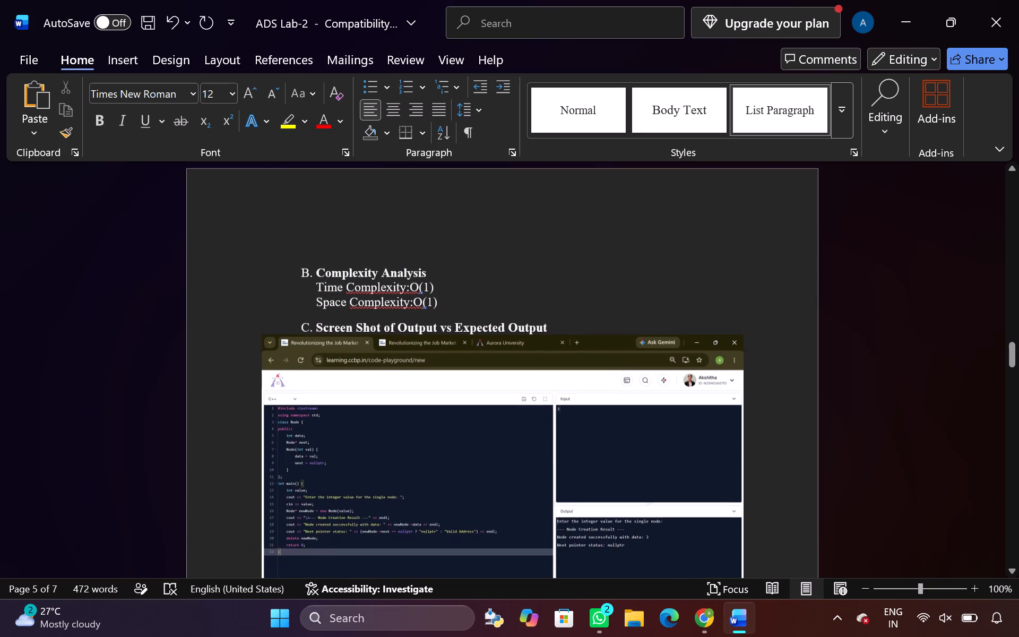
left_click_drag(444, 306, 327, 285)
key("ctrl+c")
scroll(458, 330, "down", 2)
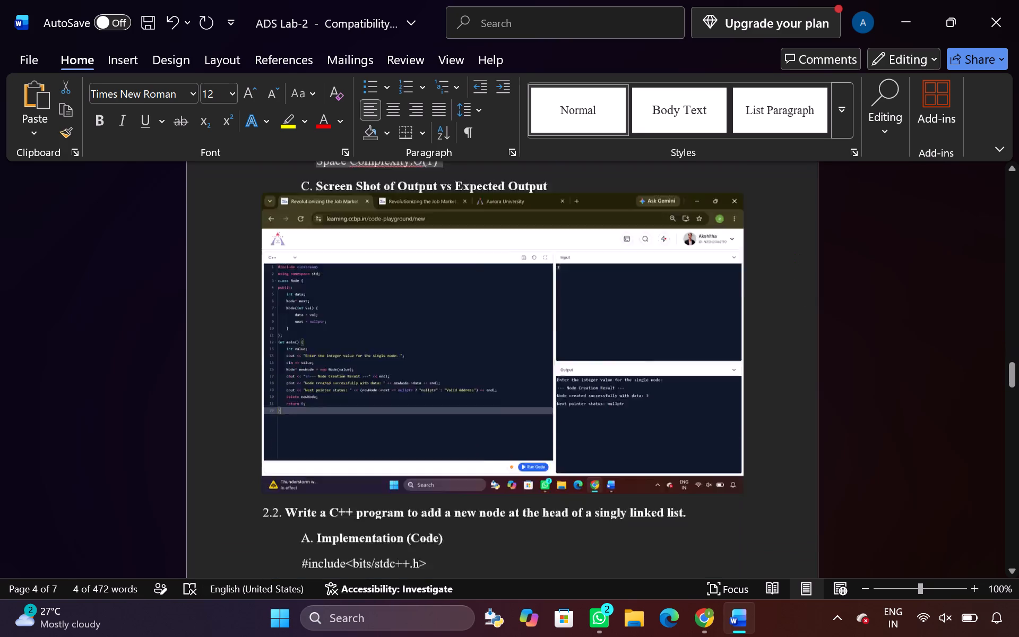
scroll(458, 330, "down", 4)
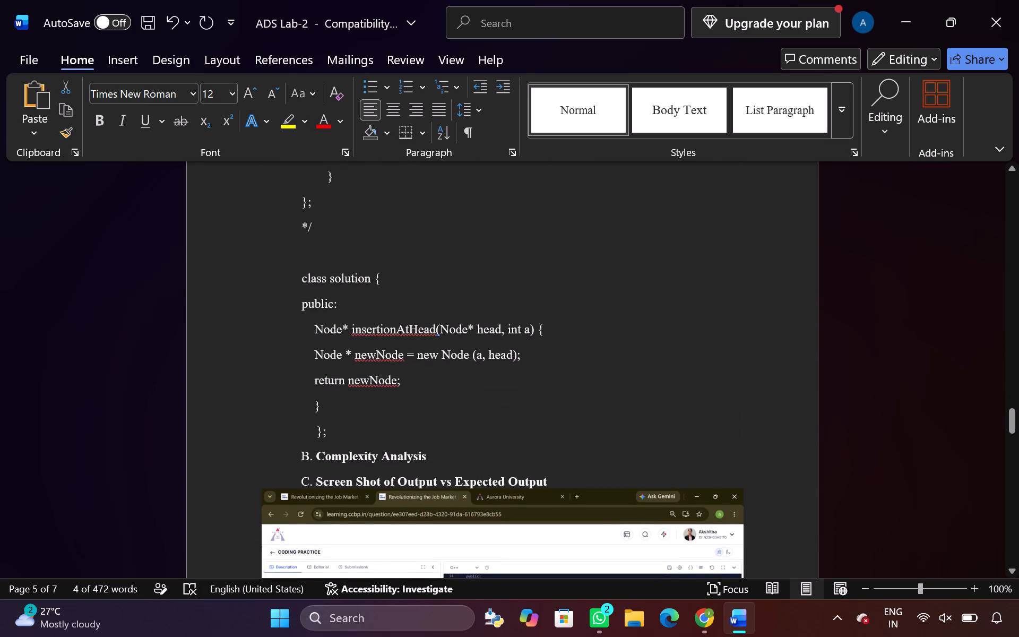
left_click(442, 459)
key("Return")
key("BackSpace")
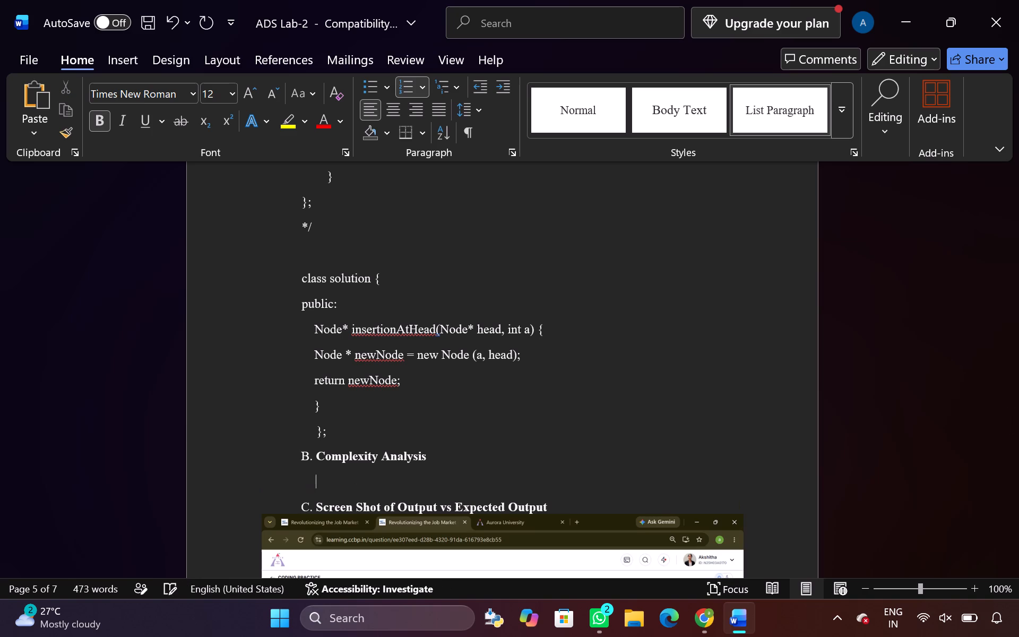
key("ctrl+v")
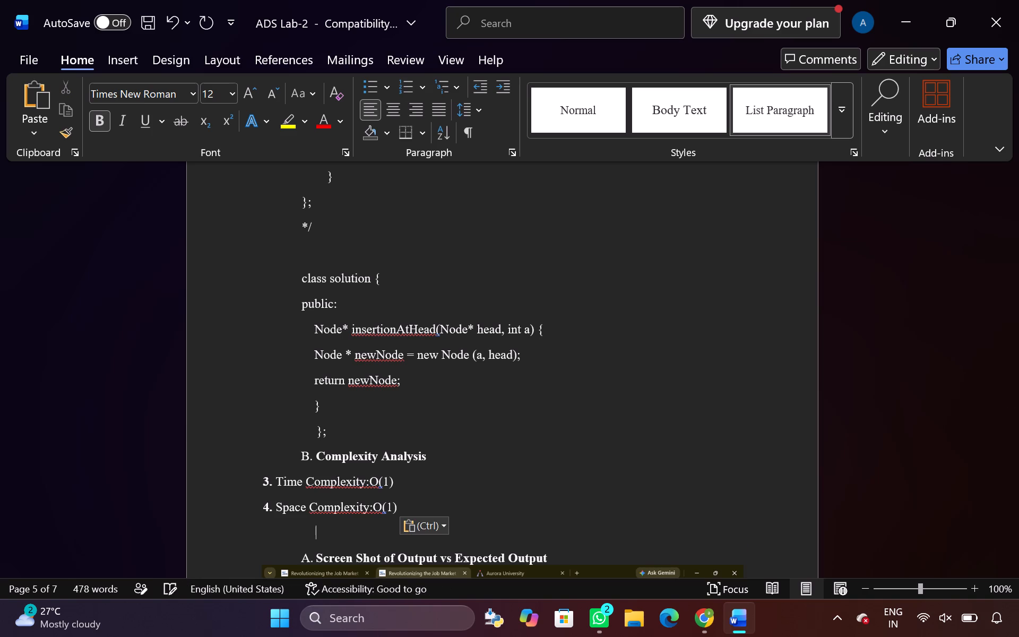
Remove the list numbering from the pasted Time Complexity and Space Complexity lines in experiment 2.2.
left_click(272, 480)
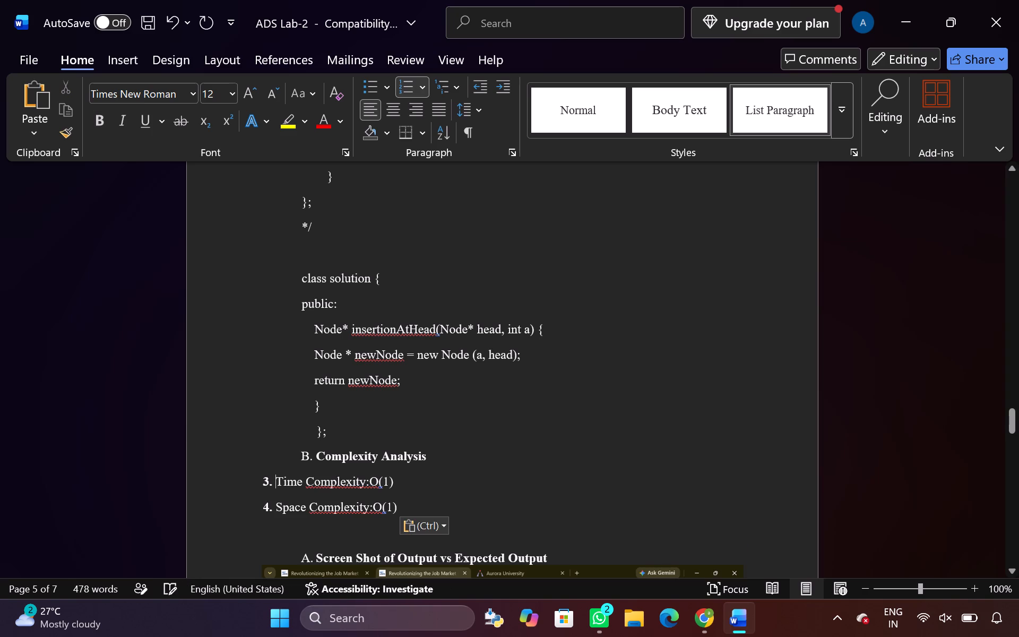
key("BackSpace")
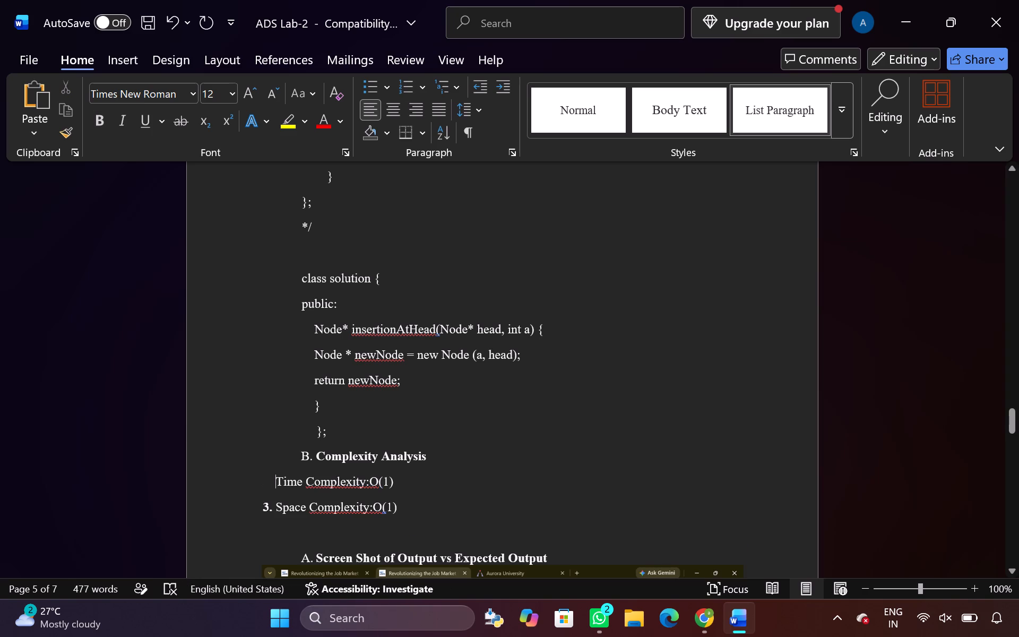
key("Down")
key("BackSpace")
Indent experiment 2.2's Time Complexity and Space Complexity lines to align with the text of the Complexity Analysis heading.
key("Up")
key("Tab")
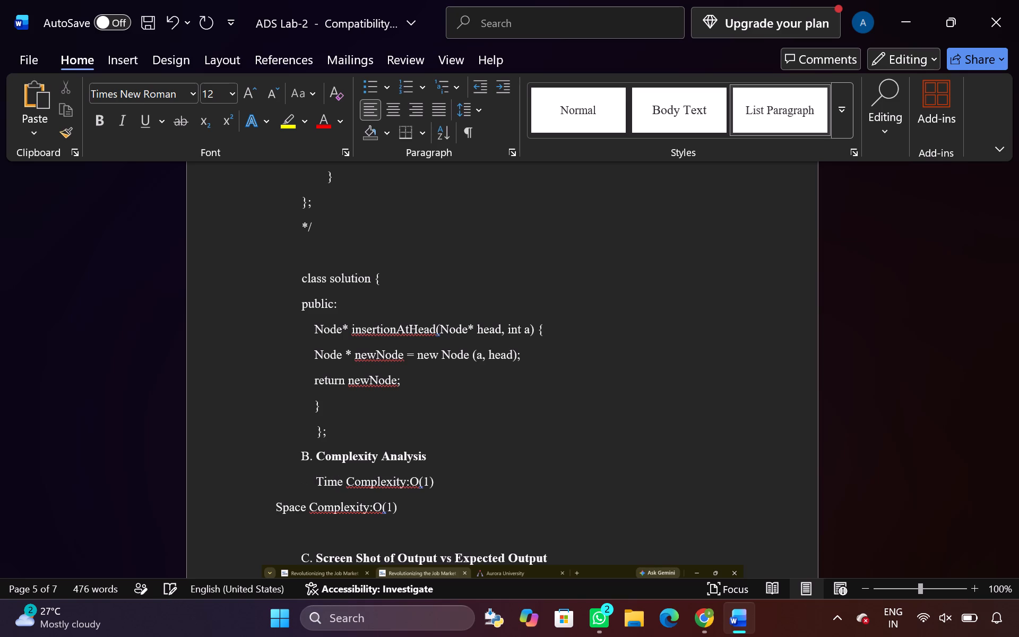
key("Down")
key("Left")
key("Left")
key("Left")
key("Left")
key("Left")
key("Left")
key("Left")
key("Tab")
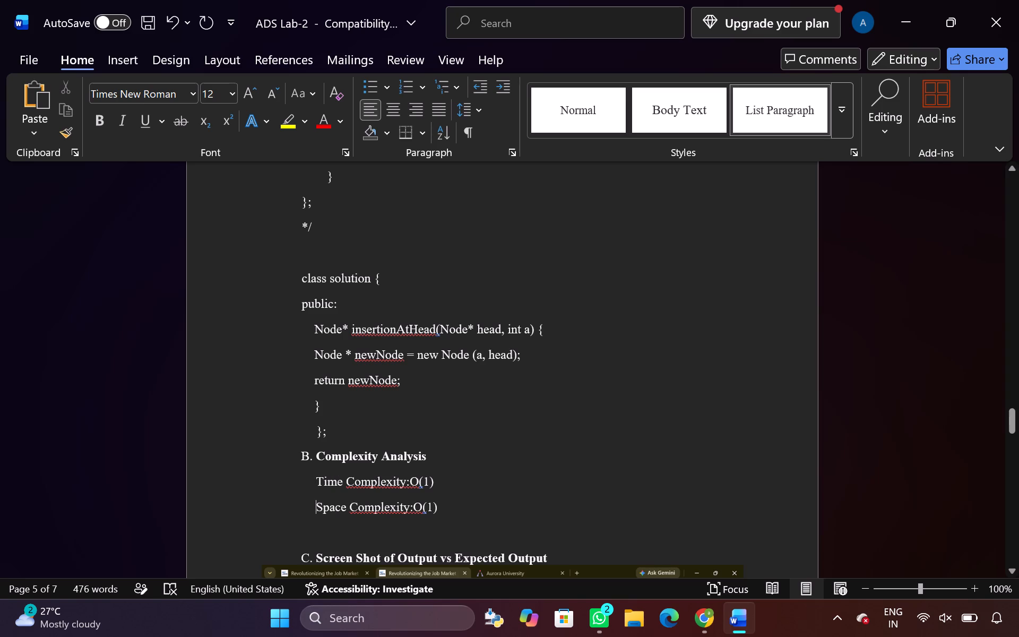
Select the Time Complexity and Space Complexity lines below experiment 2.2's Complexity Analysis heading.
left_click_drag(448, 504, 341, 477)
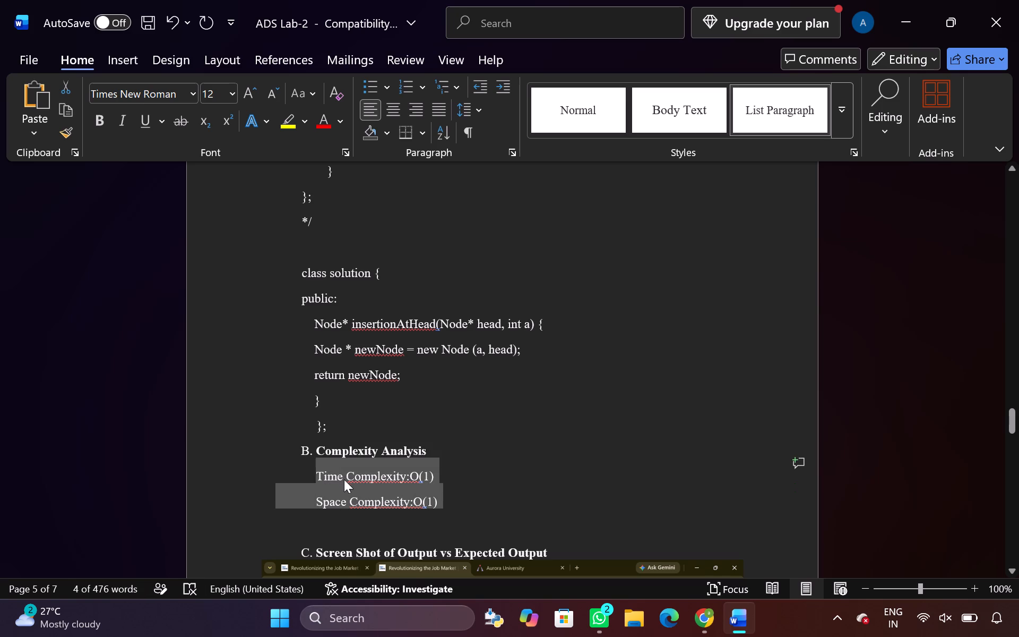
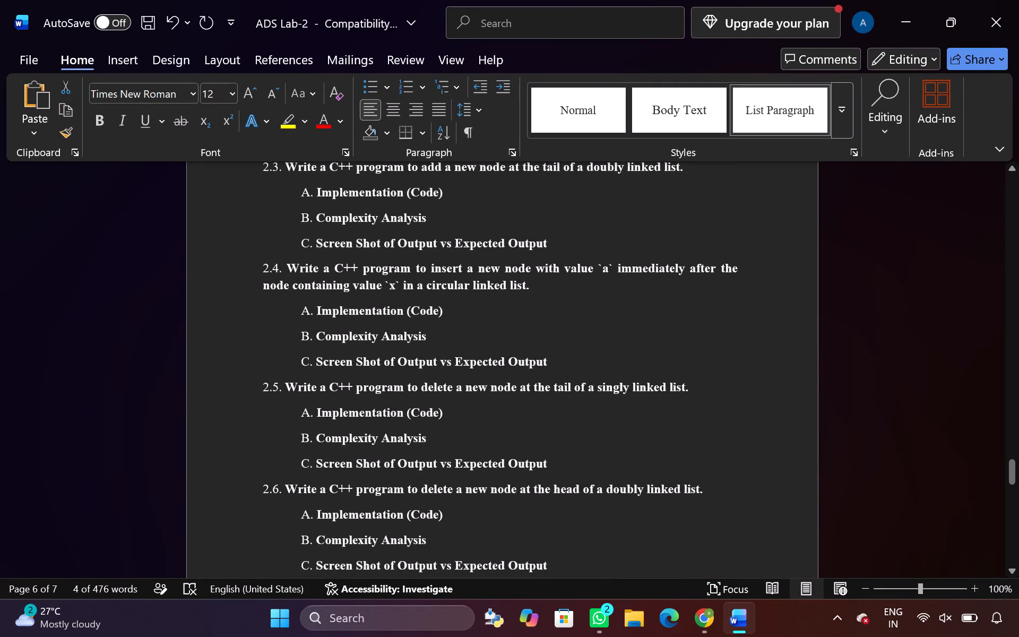
Add a new line directly below experiment 2.3's Complexity Analysis heading.
left_click(434, 219)
key("Return")
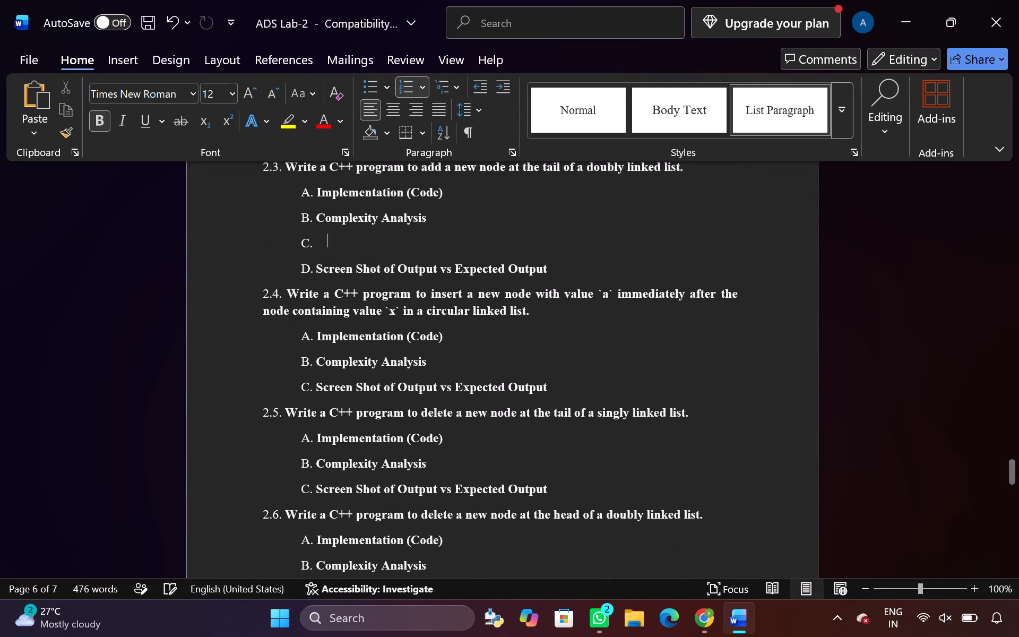
Switch to Chrome and open the learning.ccbp.in home page in a new browser tab.
left_click(696, 607)
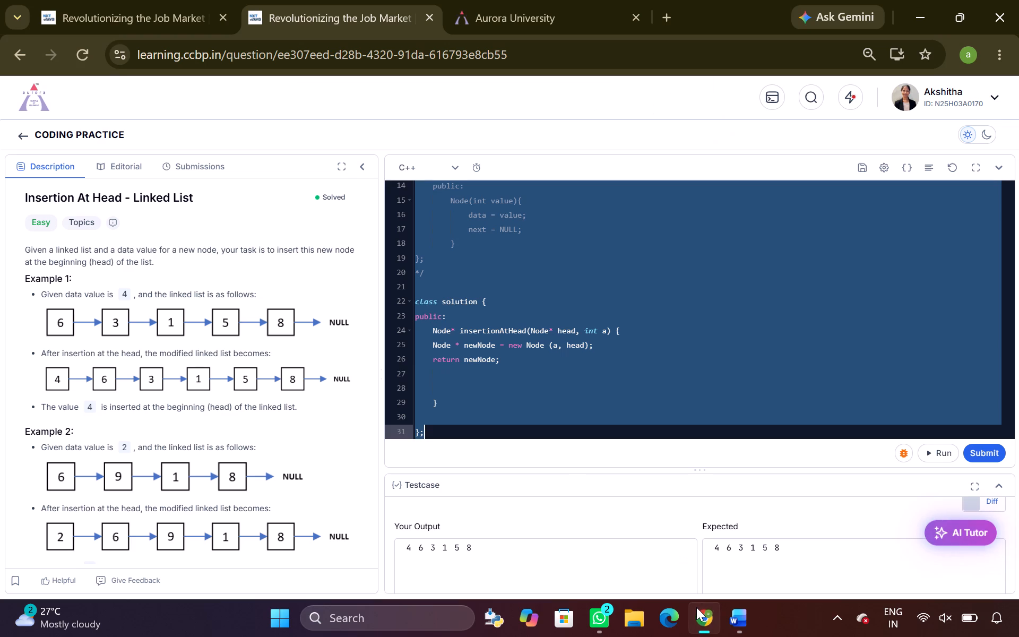
left_click(658, 16)
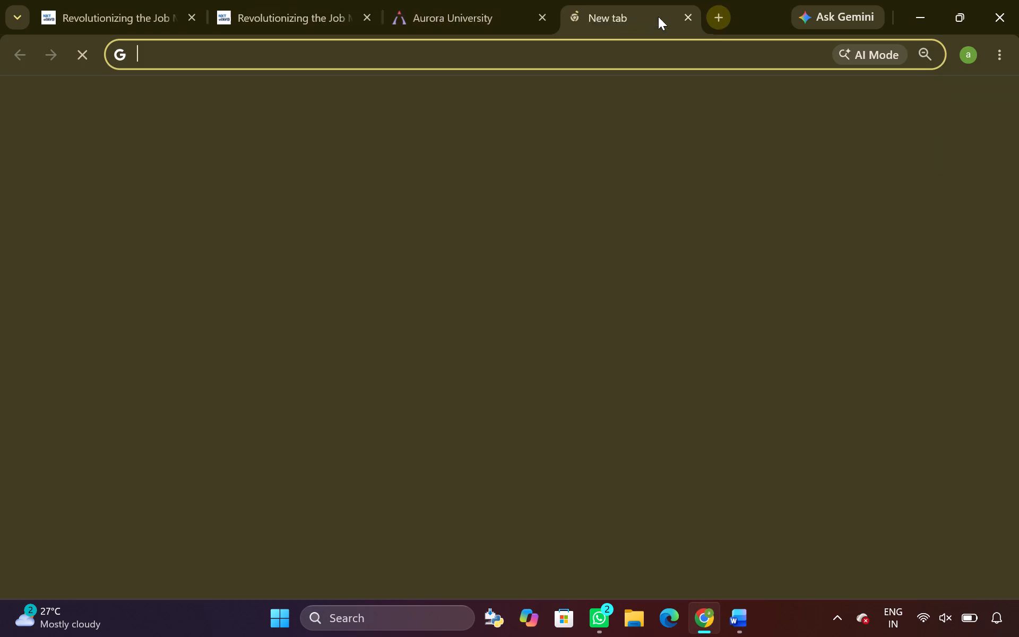
double_click(555, 478)
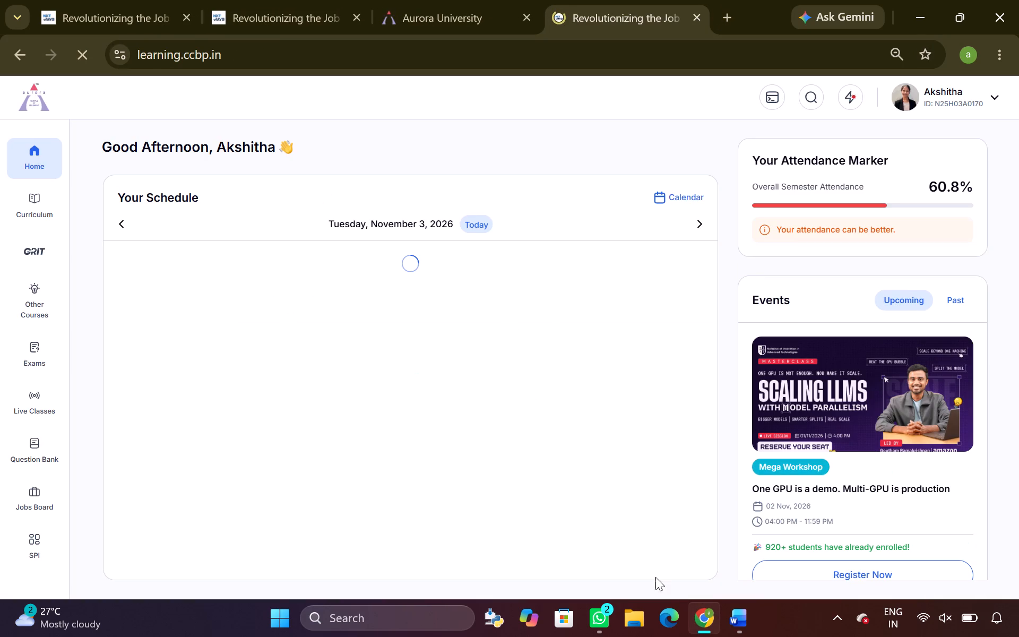
Back in Word, remove the new line's list letter in experiment 2.3 and paste the copied Time Complexity:O(1) and Space Complexity:O(1) lines there.
left_click(737, 617)
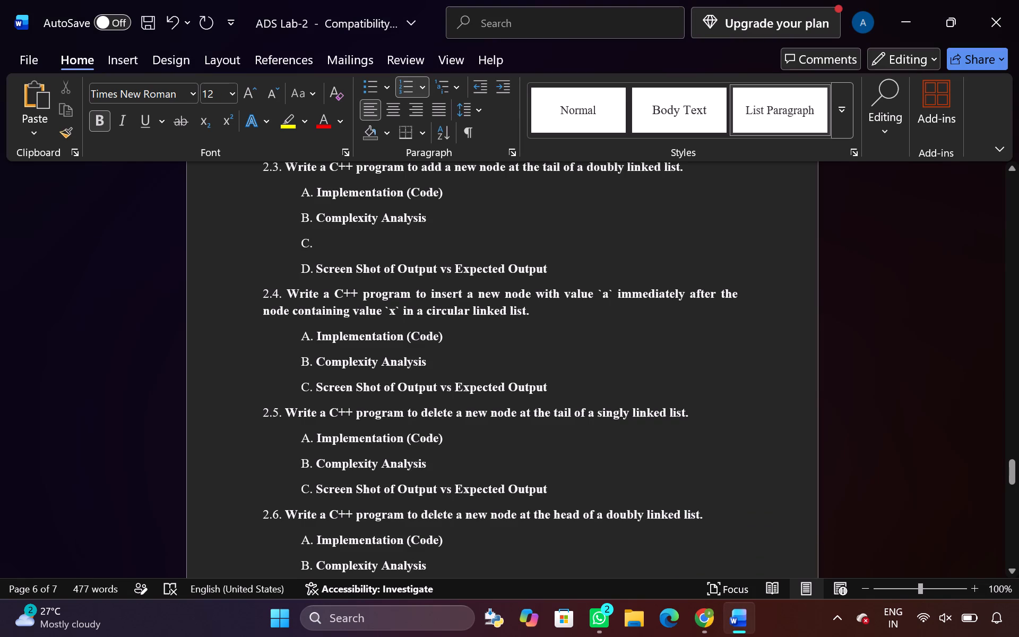
key("BackSpace")
key("ctrl+v")
Remove the list numbering from experiment 2.3's pasted complexity lines and indent the Time Complexity line to align with the Space Complexity line.
left_click(274, 247)
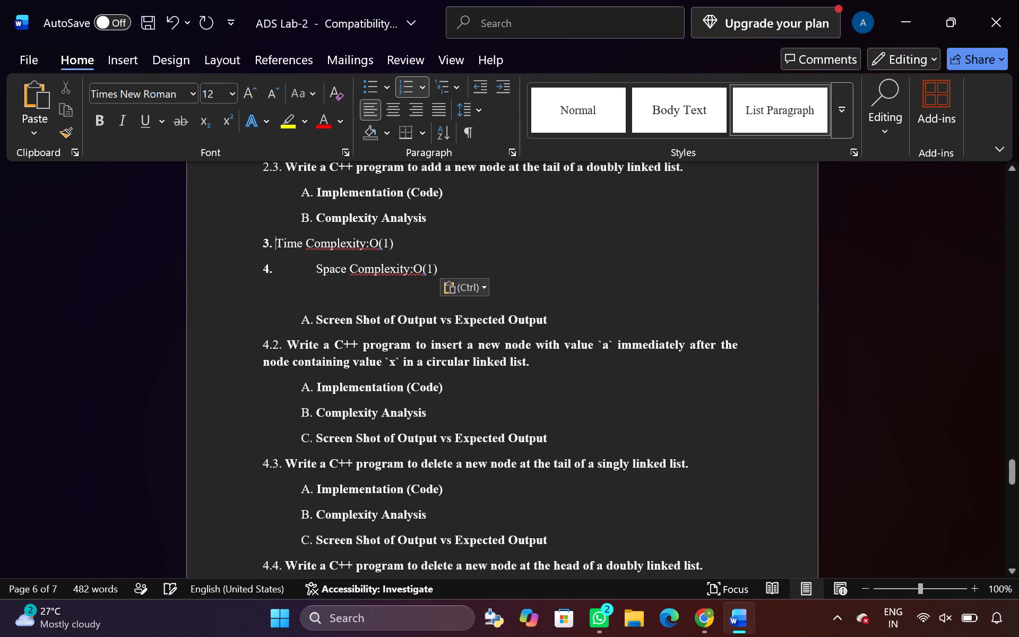
key("BackSpace")
key("Down")
key("BackSpace")
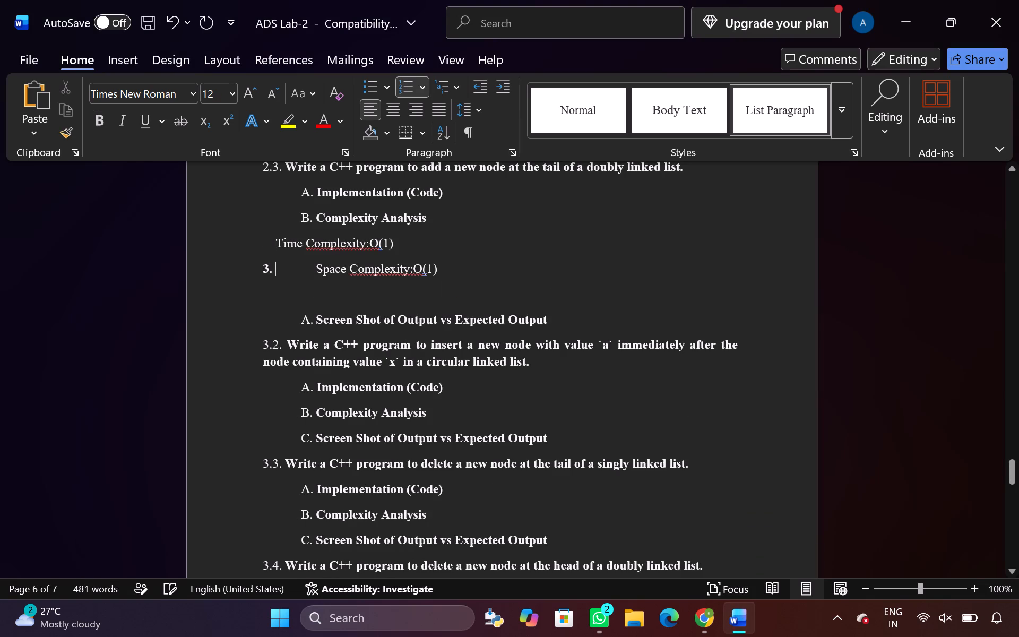
key("Up")
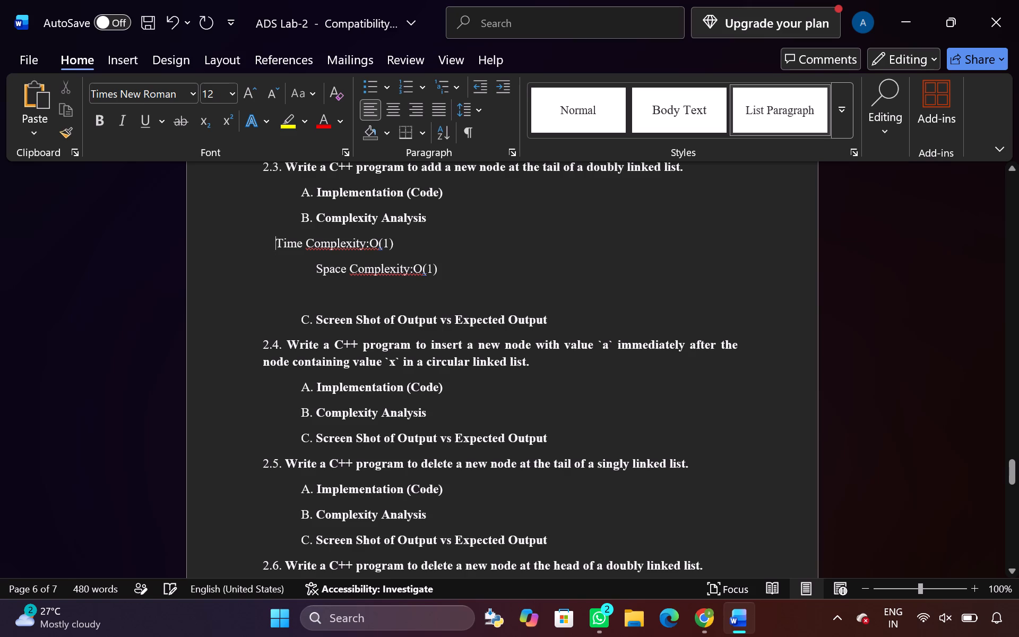
key("Tab")
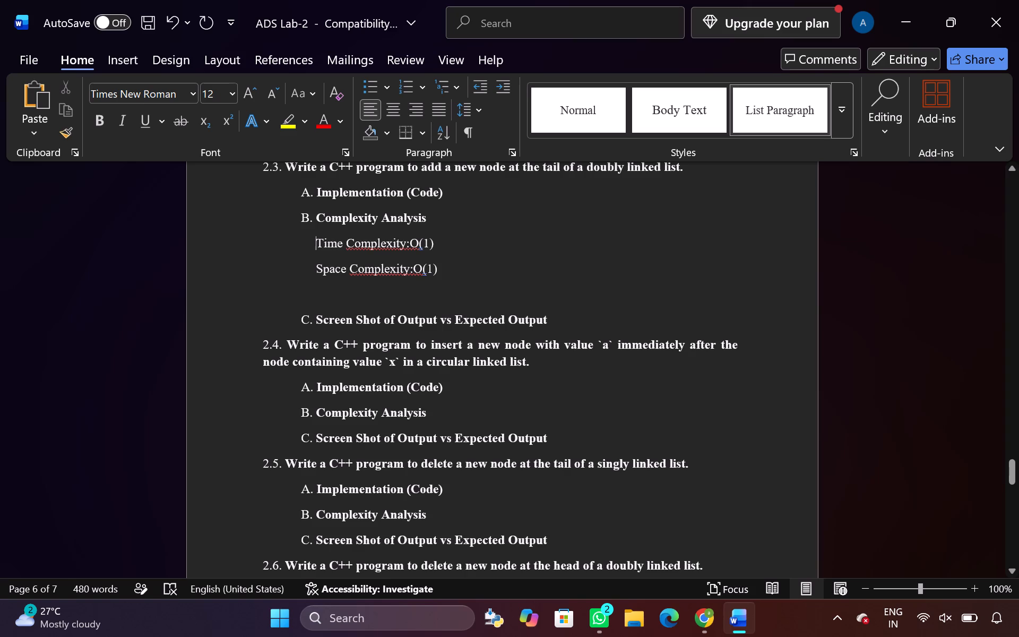
Paste the Time Complexity:O(1) and Space Complexity:O(1) lines onto a new unlettered line below experiment 2.4's Complexity Analysis heading.
left_click(455, 411)
key("Return")
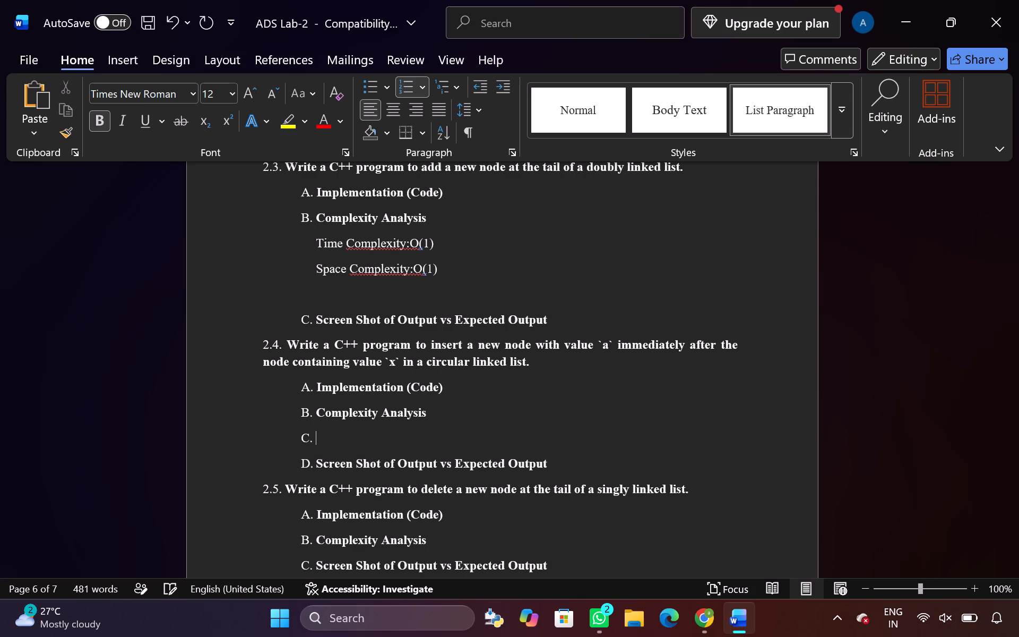
key("BackSpace")
key("ctrl+v")
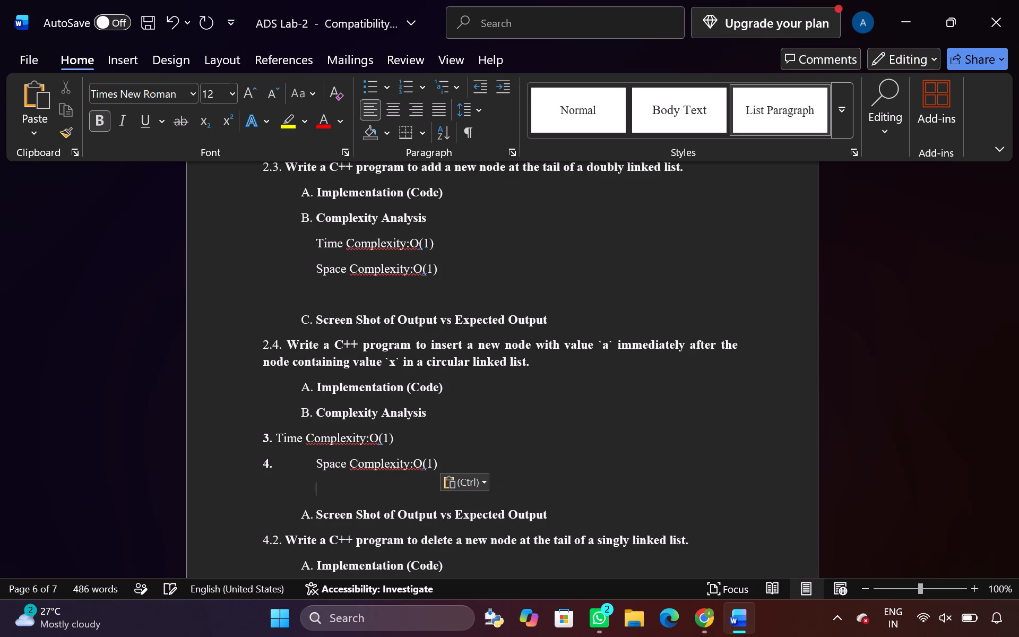
Remove the list numbering from the pasted Time Complexity and Space Complexity lines in experiment 2.4.
key("Up")
key("BackSpace")
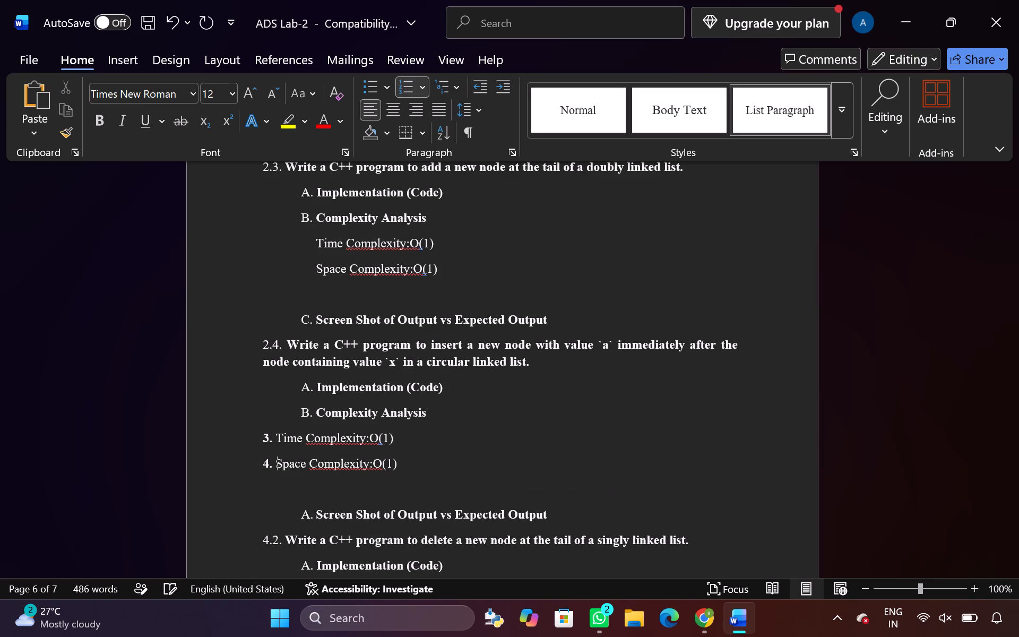
key("BackSpace")
key("Up")
key("BackSpace")
Indent experiment 2.4's Time Complexity and Space Complexity lines to align with the text of the Complexity Analysis heading.
key("Tab")
key("Down")
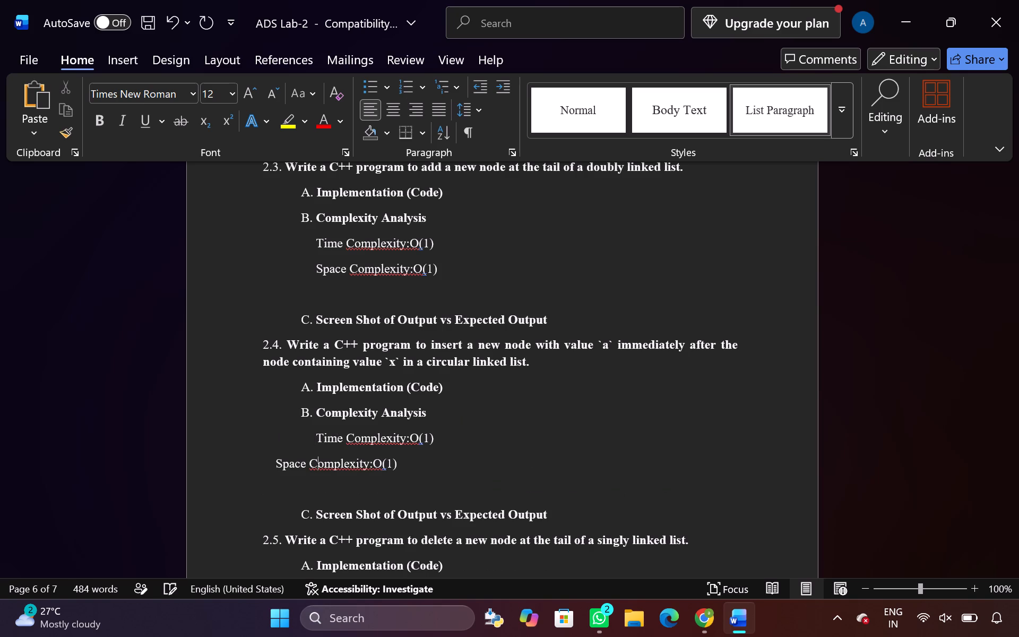
key("Left")
key("Left")
key("Left")
key("Left")
key("Left")
key("Left")
key("Left")
key("Tab")
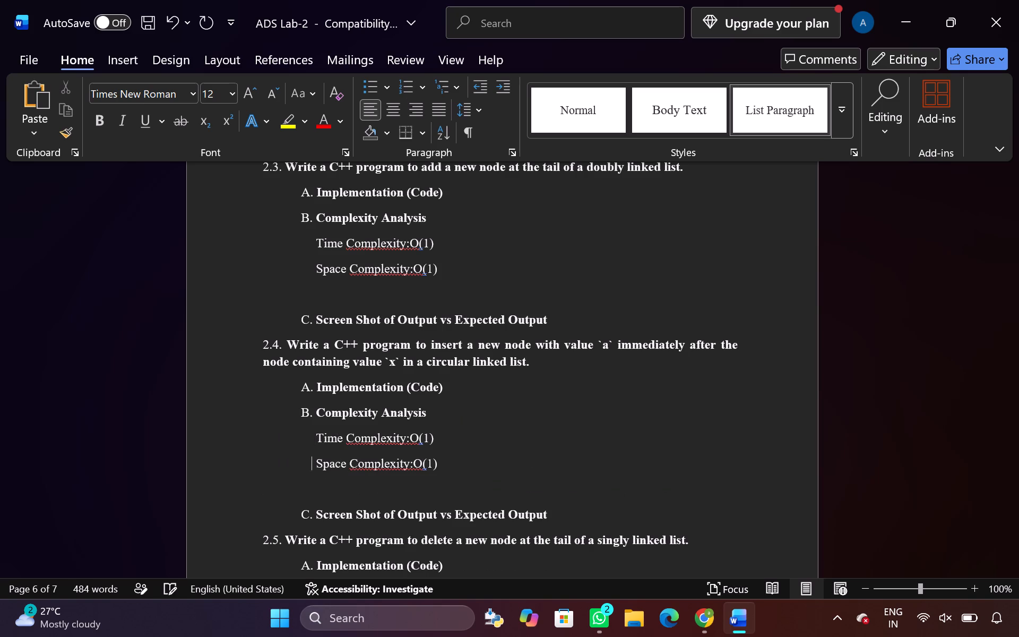
Switch to Chrome and open the Company Specific Session - DI lesson through the schedule's Company Specific MCQs - Data Interpretation resource.
left_click(708, 625)
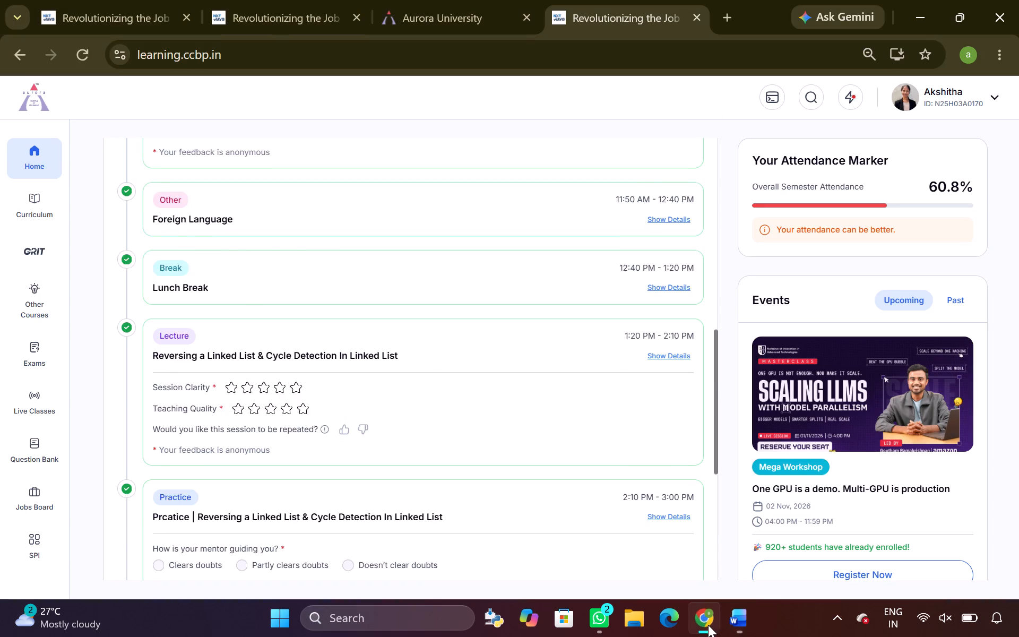
scroll(400, 311, "down", 5)
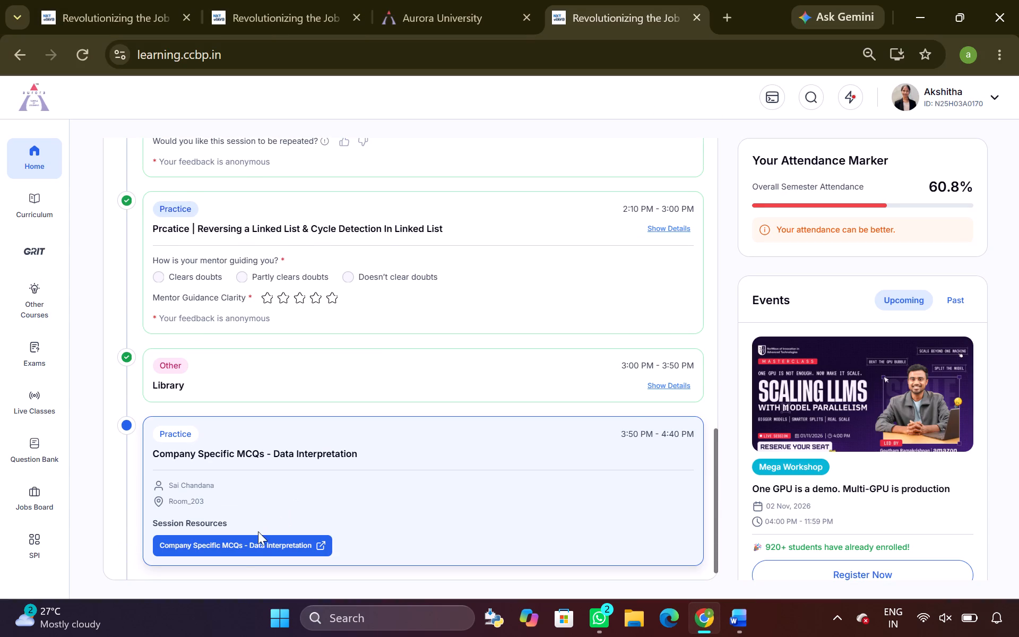
left_click(254, 546)
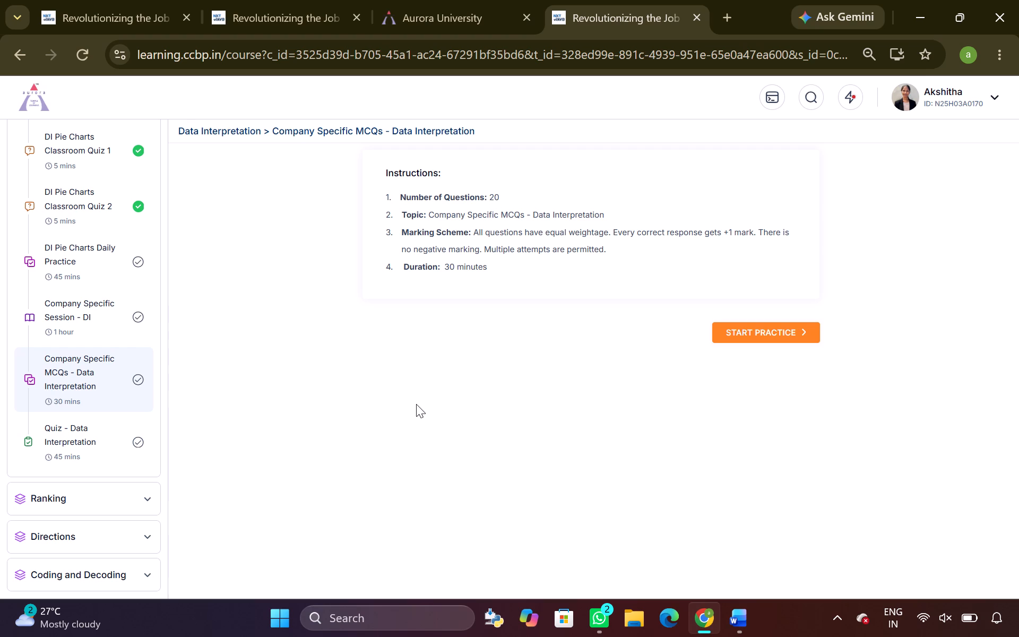
left_click(90, 303)
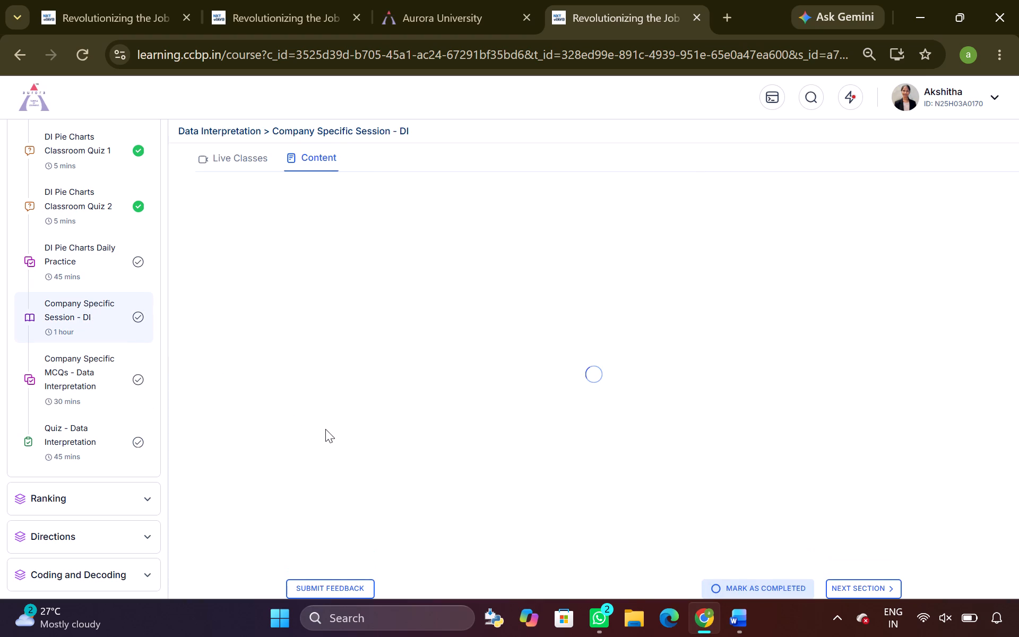
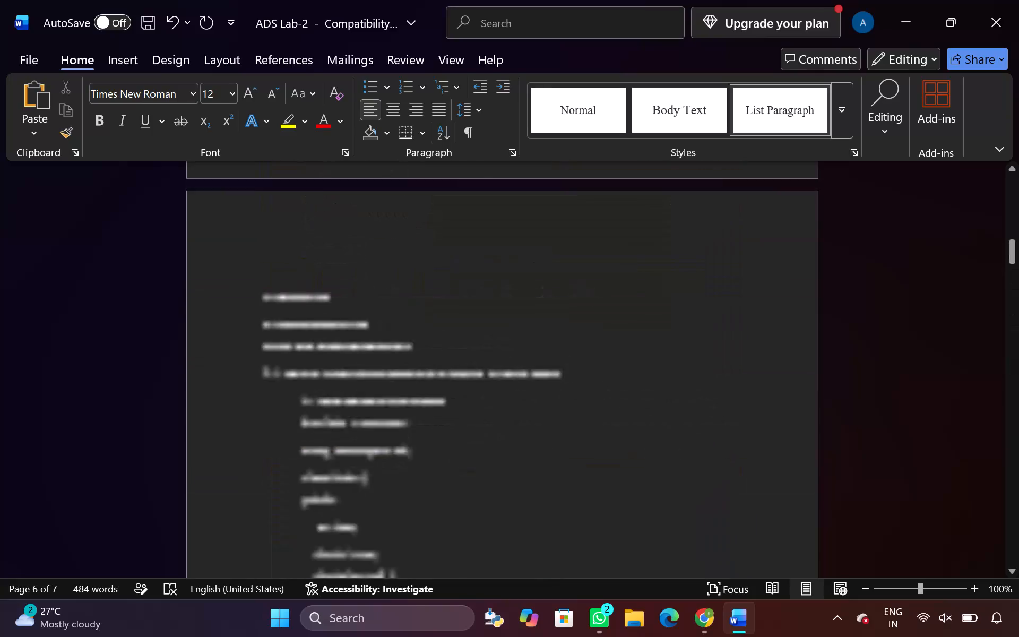
Close the ADS Lab-2 document in Word.
scroll(514, 402, "up", 1)
scroll(514, 402, "down", 13)
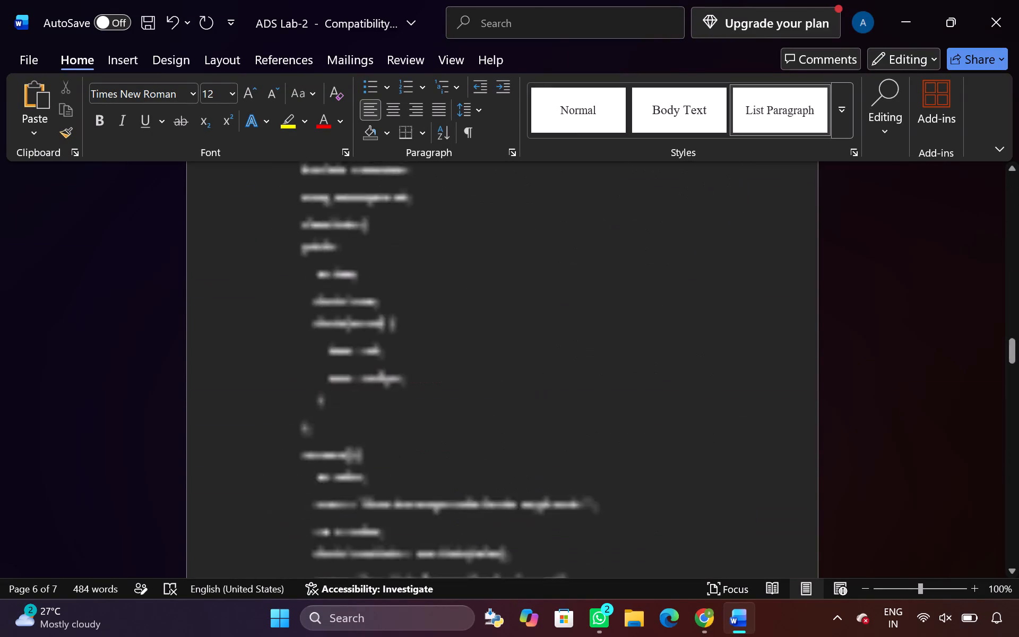
left_click(1007, 12)
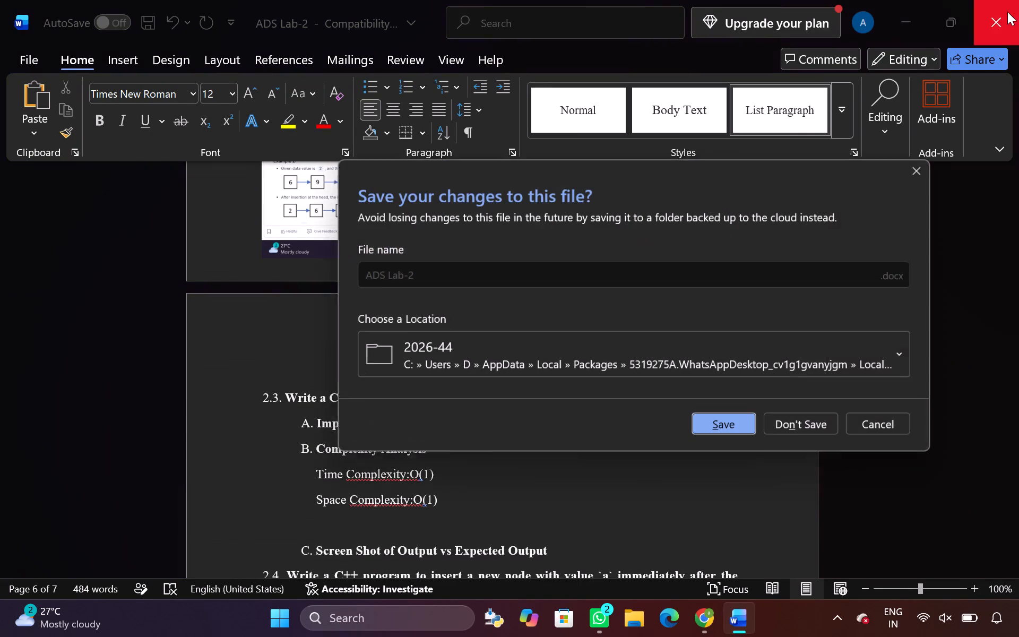
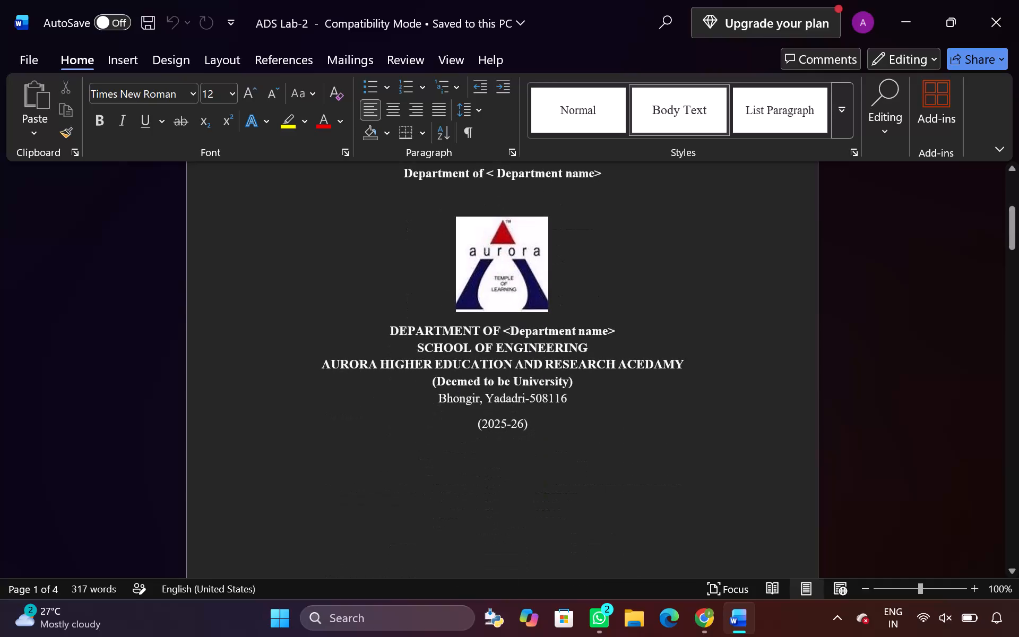
Look through the ADS Lab-2 report from the cover page to the experiment outline and back to the certificate page.
scroll(528, 435, "down", 5)
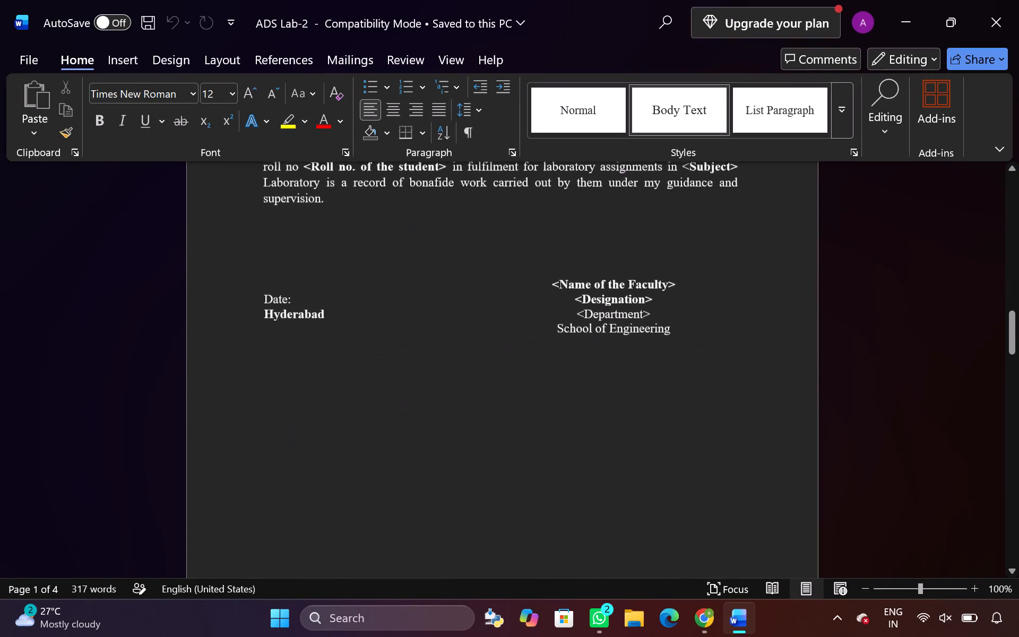
scroll(528, 435, "down", 4)
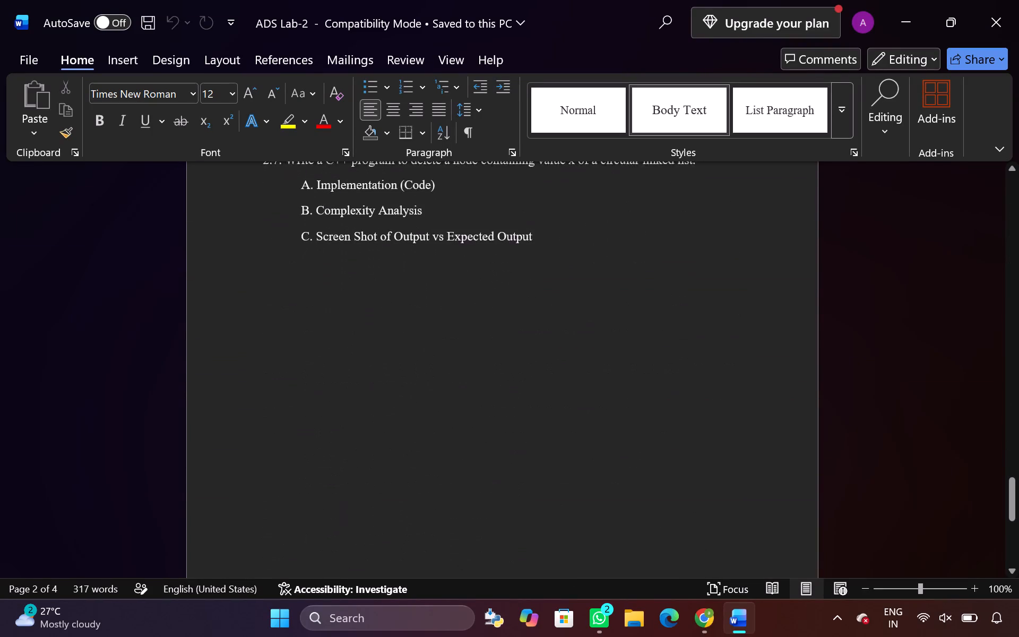
scroll(528, 435, "up", 6)
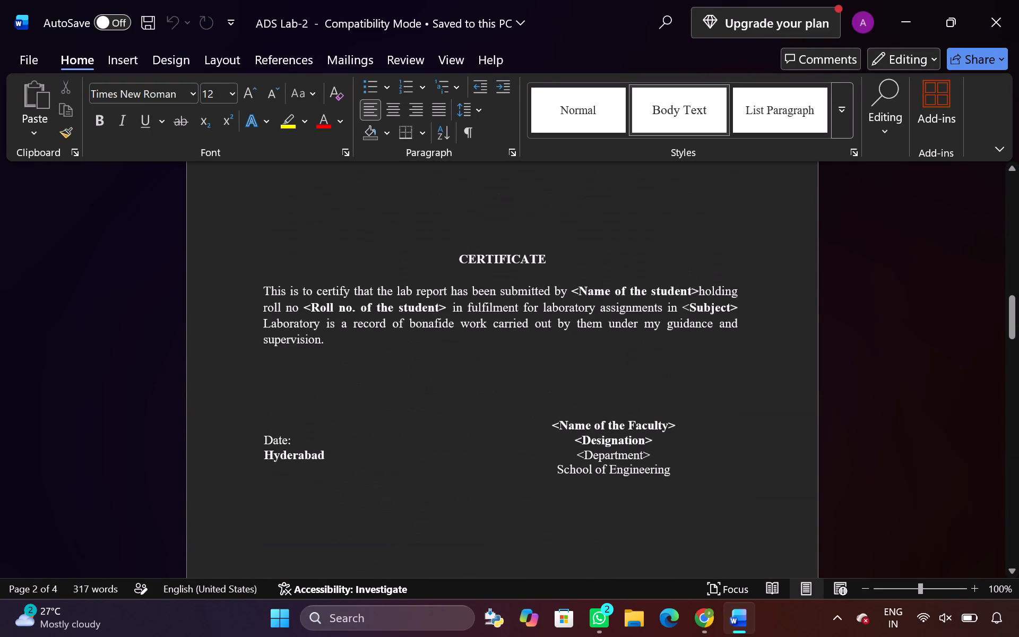
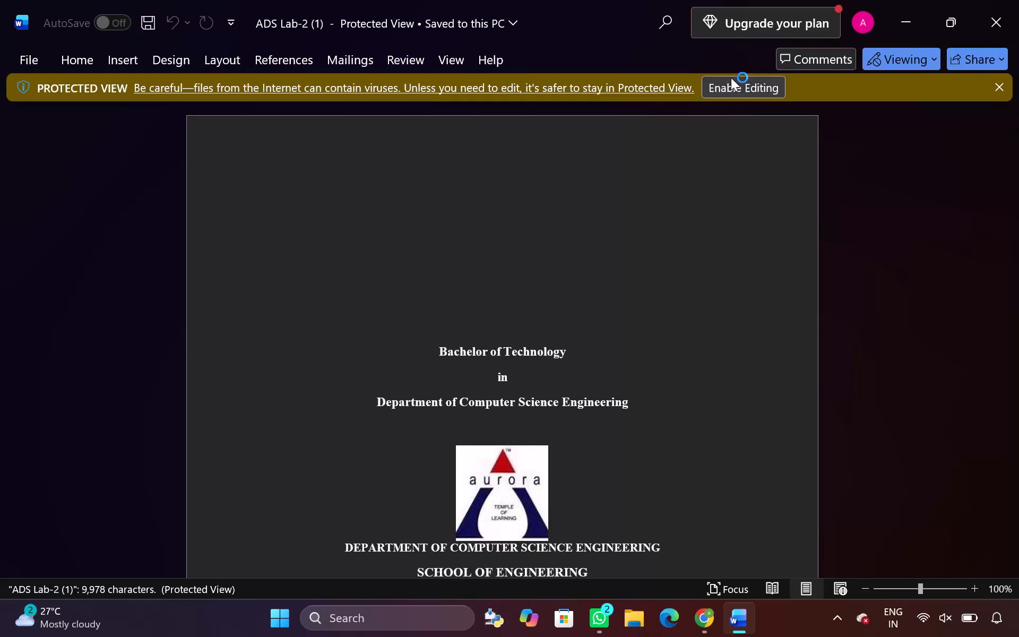
Enable editing for the protected ADS Lab-2 (1) document.
left_click(729, 83)
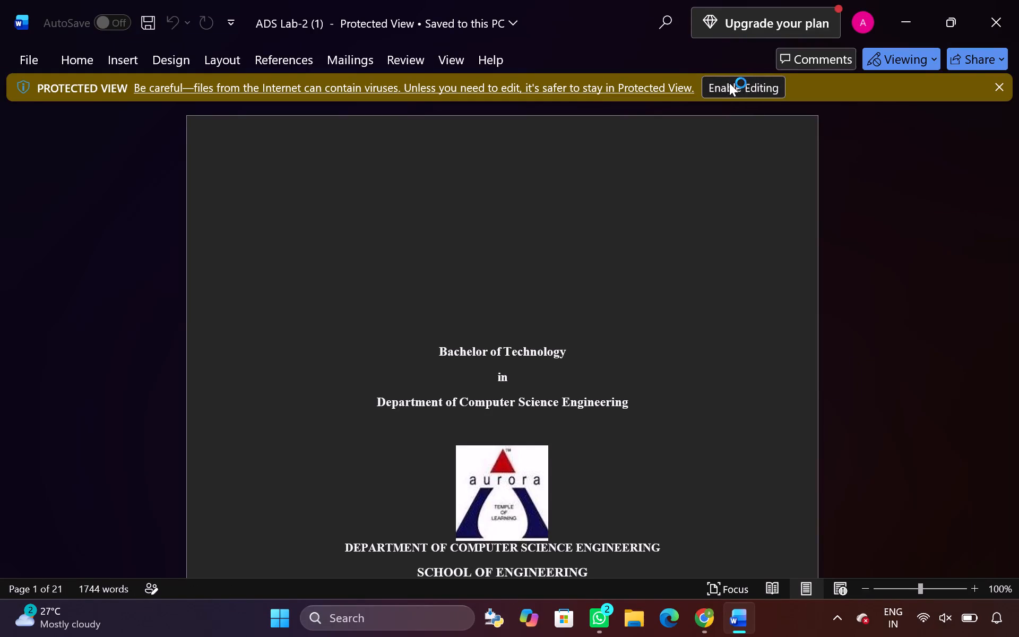
Replace the student name in the certificate paragraph with the new submitter's full name in bold capitals.
scroll(624, 257, "down", 4)
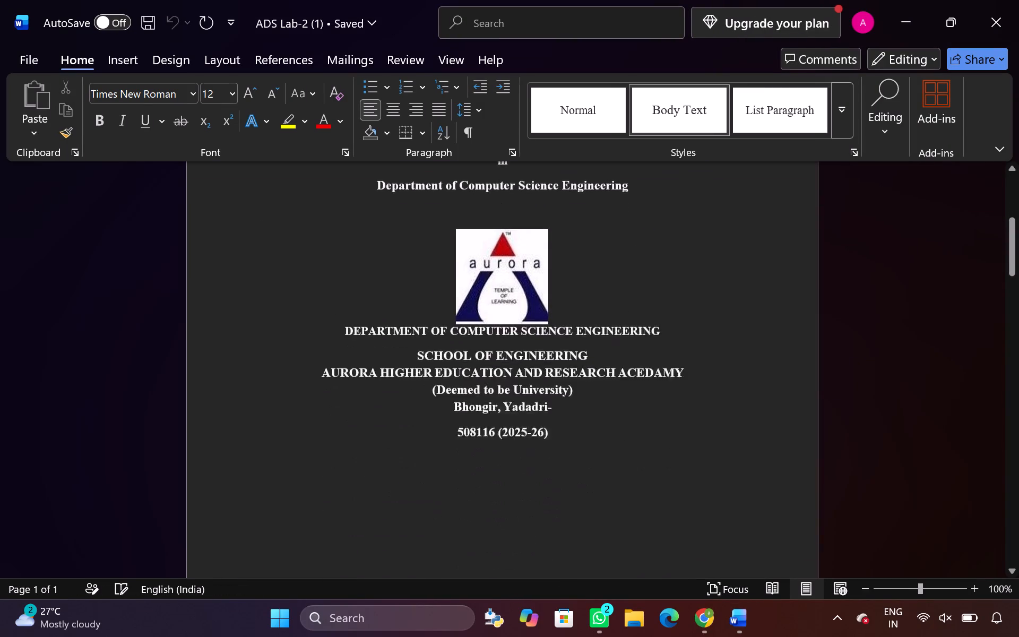
scroll(624, 257, "down", 6)
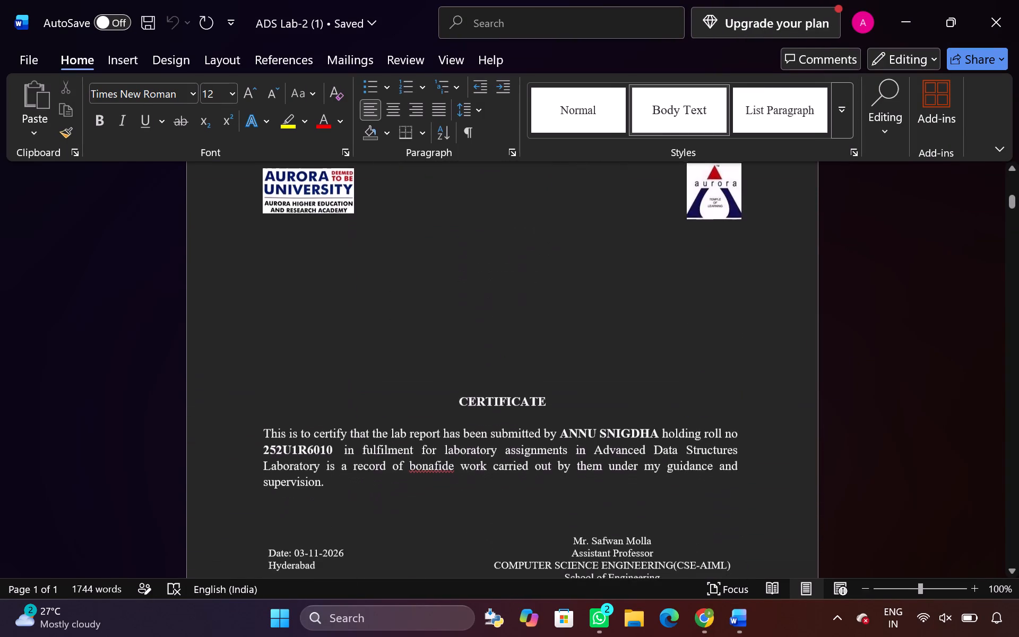
scroll(624, 257, "down", 1)
left_click(661, 367)
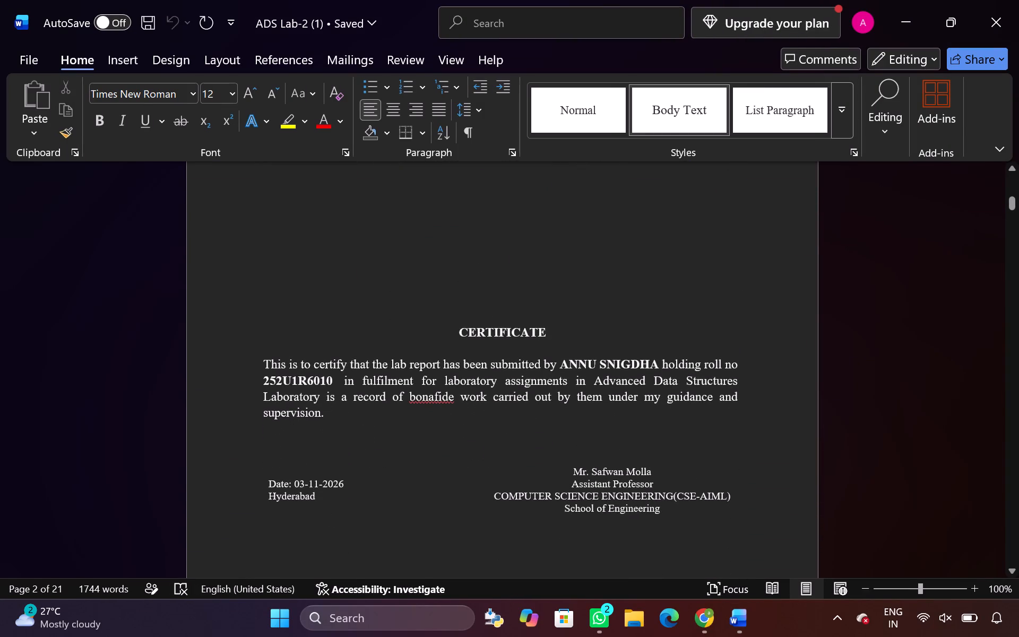
key("BackSpace")
key("BackSpace")
key("BackSpace")
key("BackSpace")
key("BackSpace")
key("BackSpace")
key("BackSpace")
key("BackSpace")
key("BackSpace")
key("BackSpace")
key("BackSpace")
key("BackSpace")
key("BackSpace")
key("BackSpace")
key("BackSpace")
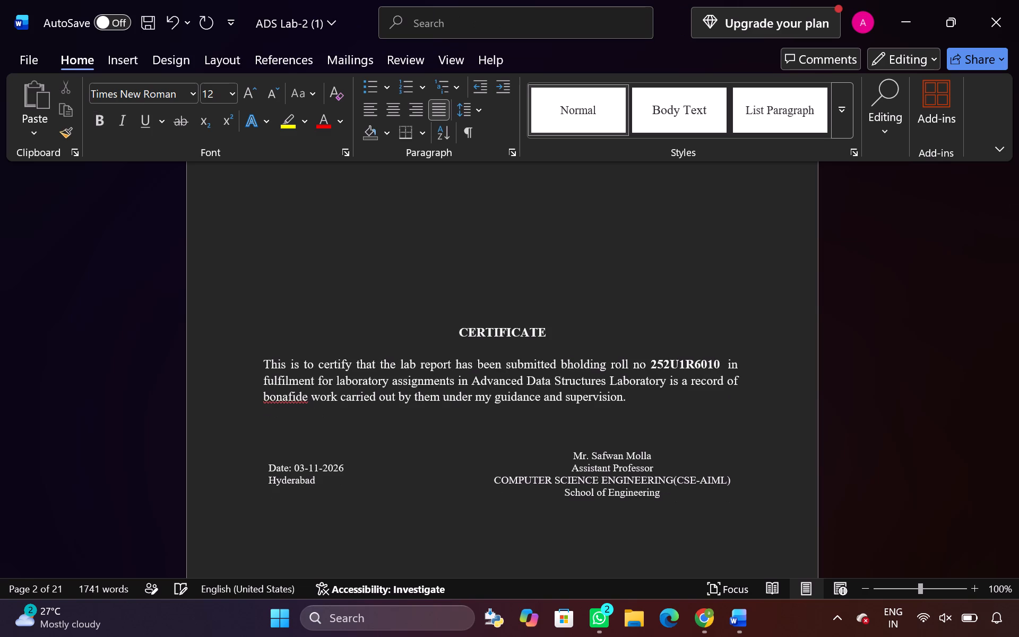
key("ctrl+z")
key("ctrl+z")
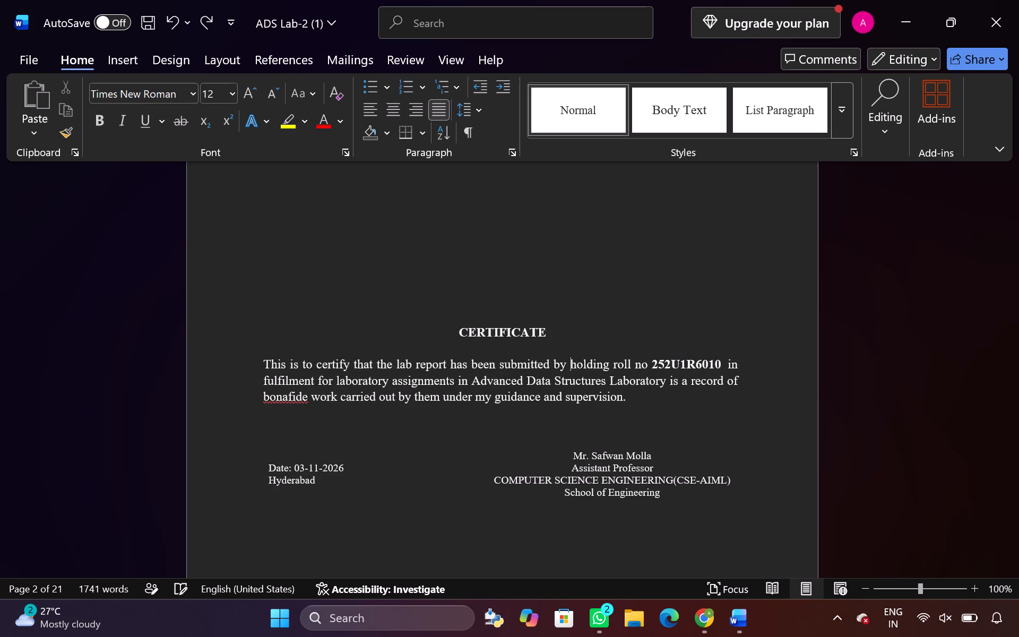
key("ctrl+z")
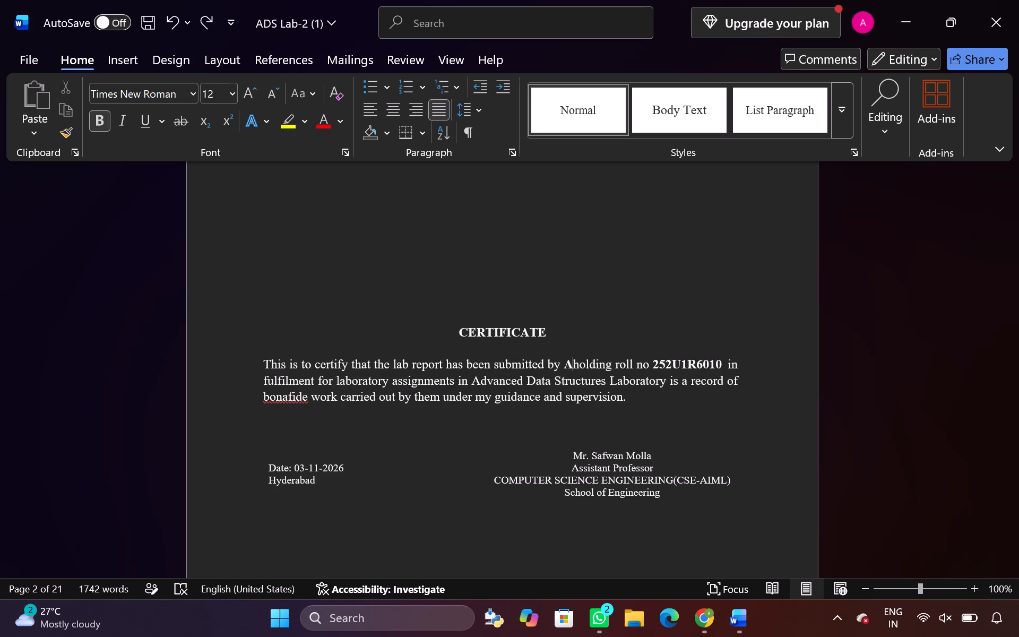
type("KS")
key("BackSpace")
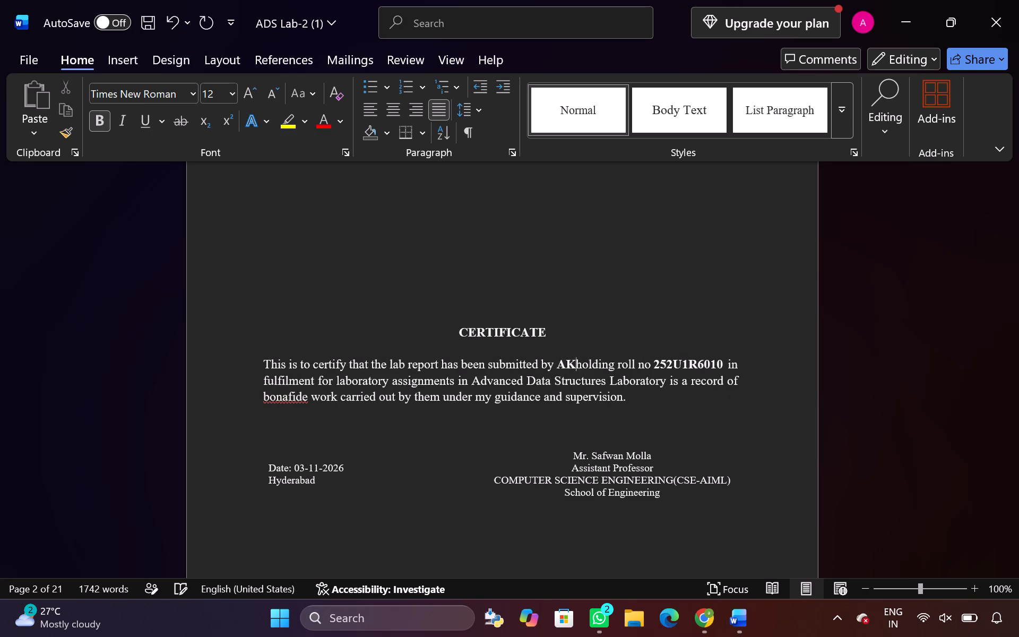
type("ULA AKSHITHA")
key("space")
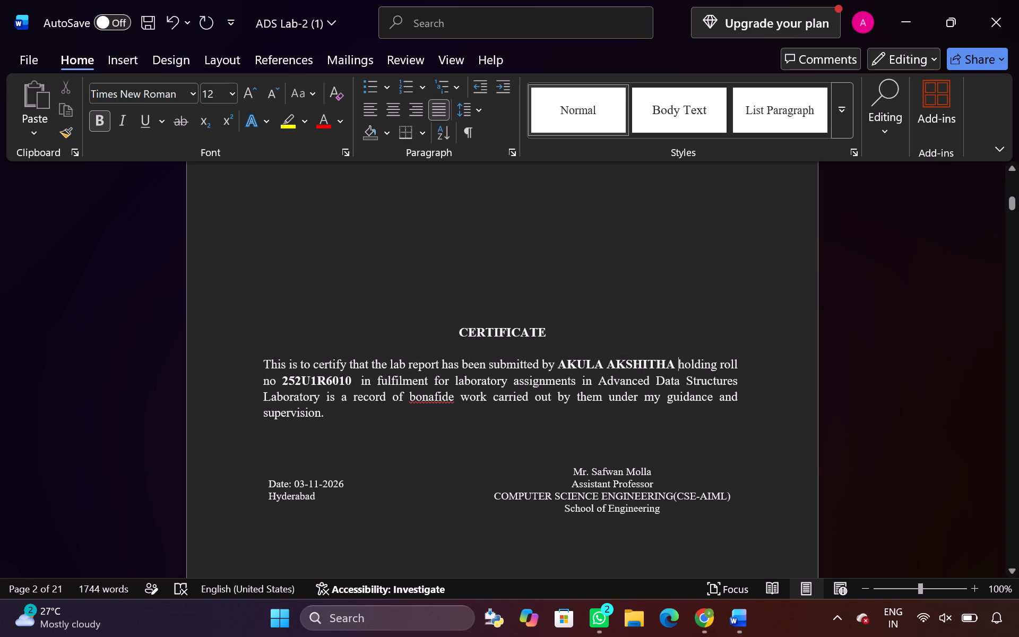
Change the last two digits of the roll number in the certificate paragraph to the new submitter's.
left_click(352, 381)
key("BackSpace")
key("BackSpace")
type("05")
Delete the bullet points and concluding sentence under Space Complexity in experiment 2.1, keeping the O(1) line.
scroll(512, 481, "down", 2)
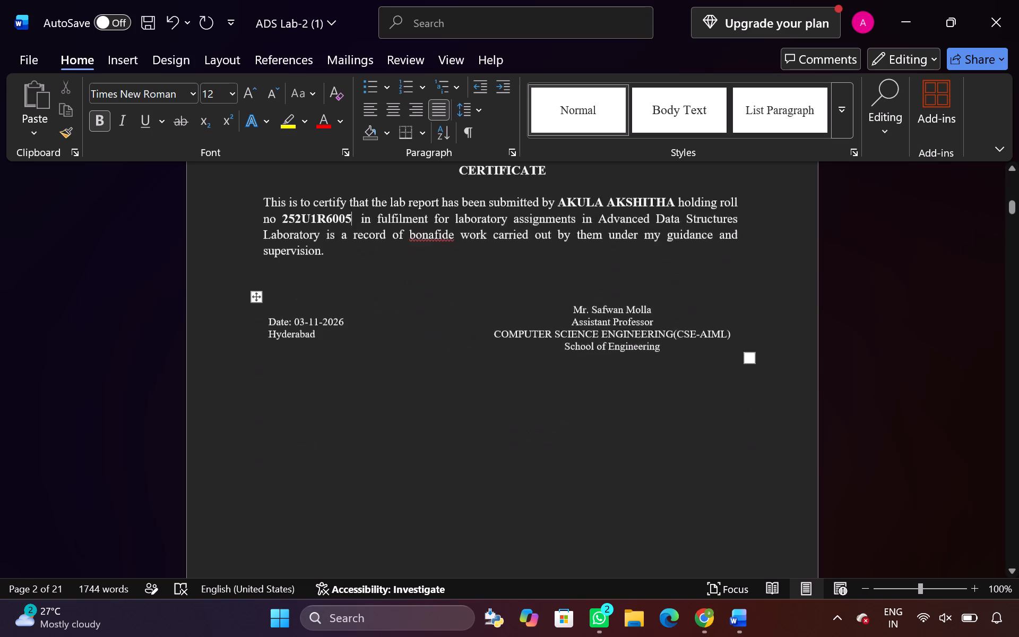
scroll(512, 481, "down", 4)
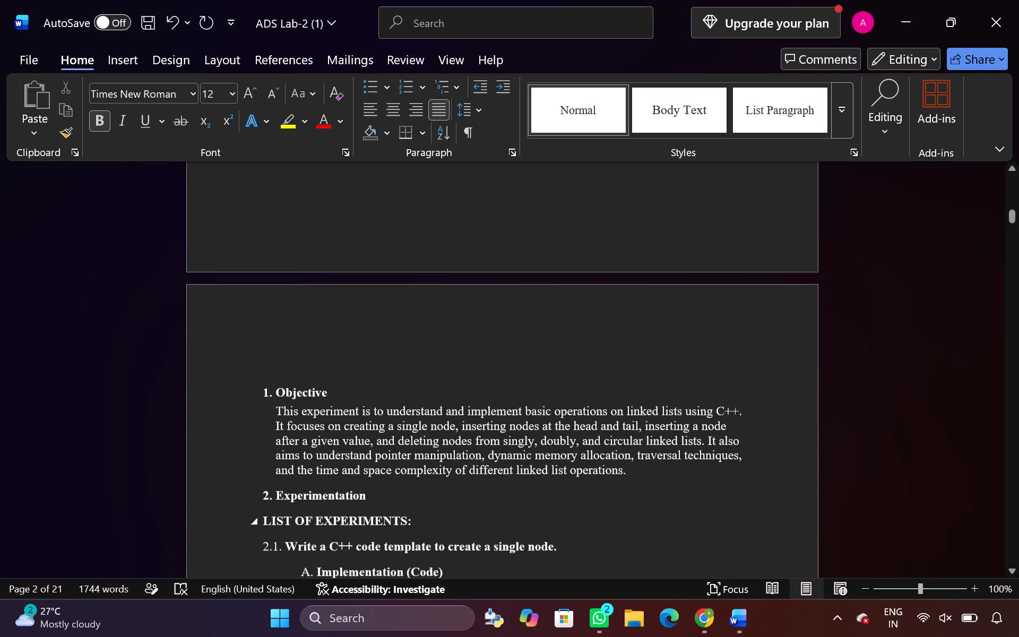
scroll(512, 481, "down", 4)
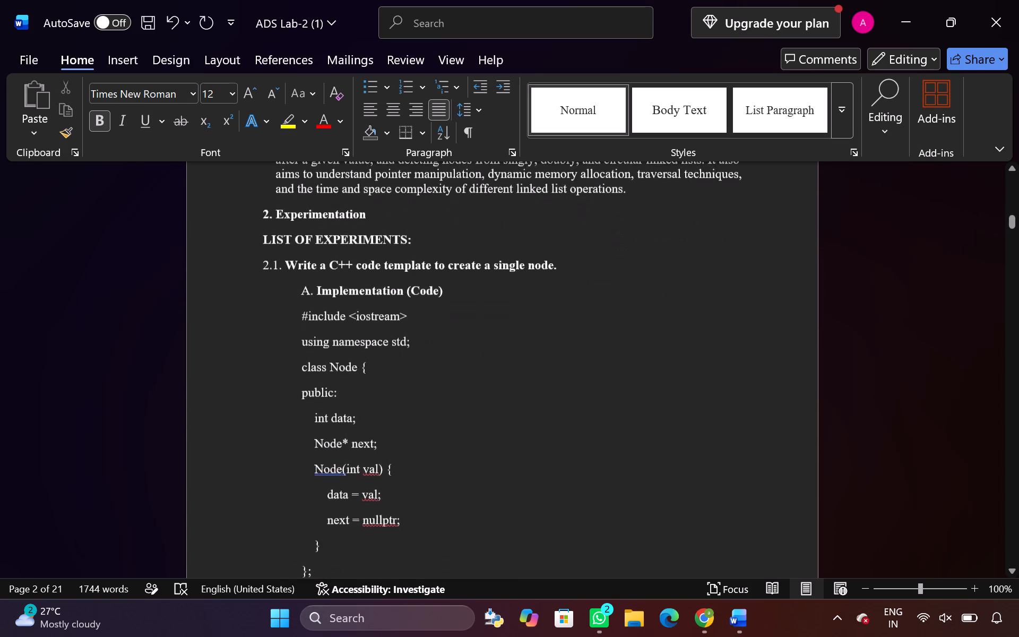
scroll(512, 481, "down", 5)
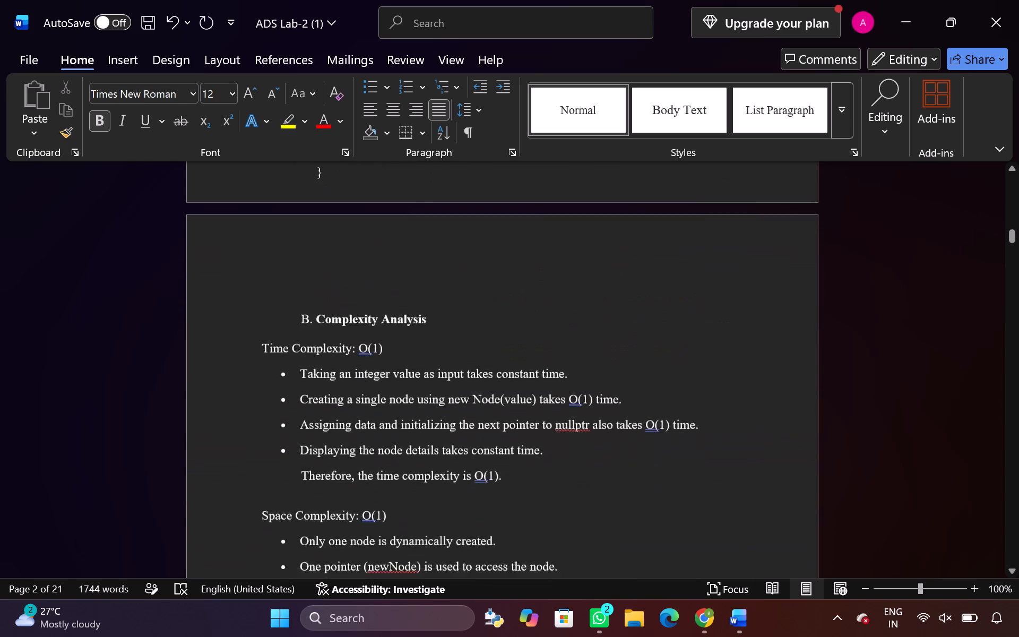
scroll(512, 481, "down", 2)
left_click_drag(523, 420, 509, 418)
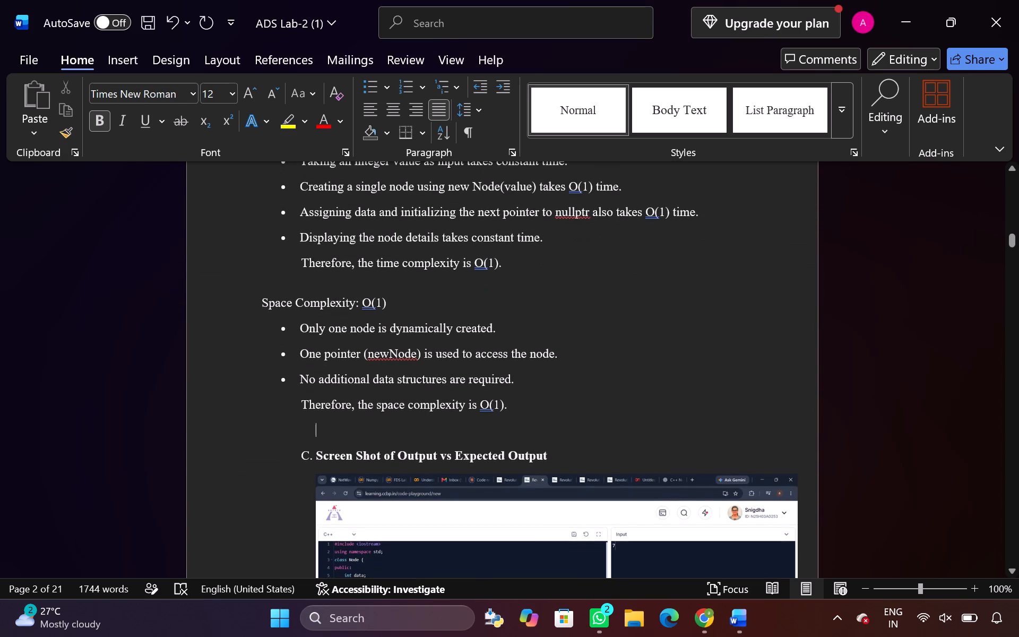
left_click_drag(509, 418, 272, 329)
key("BackSpace")
Delete the bullet points and concluding sentence under Time Complexity in experiment 2.1, keeping the O(1) line.
scroll(420, 305, "up", 1)
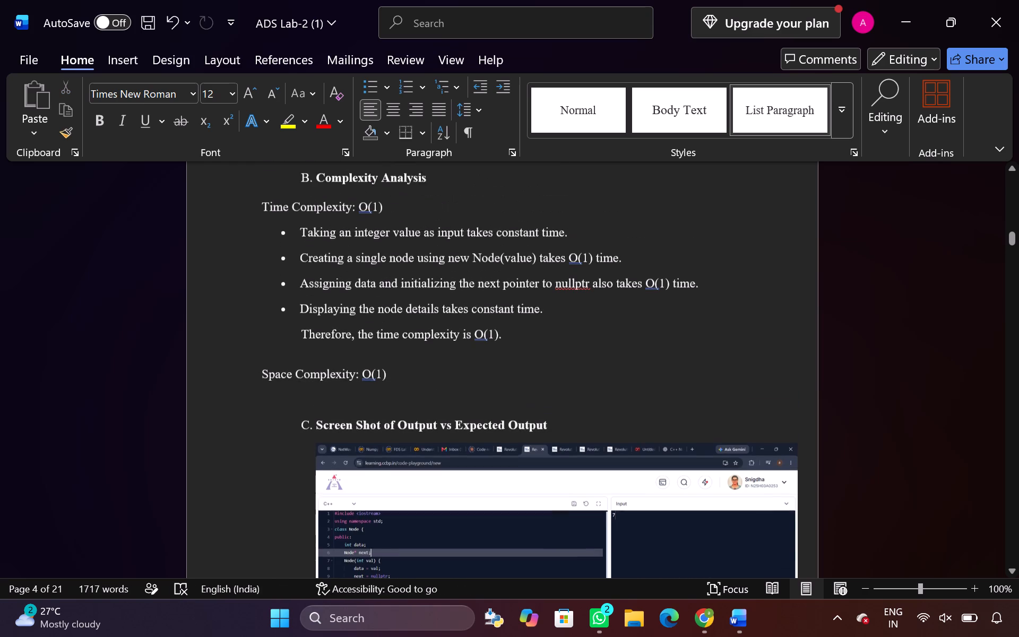
scroll(420, 305, "up", 1)
left_click_drag(523, 363, 280, 260)
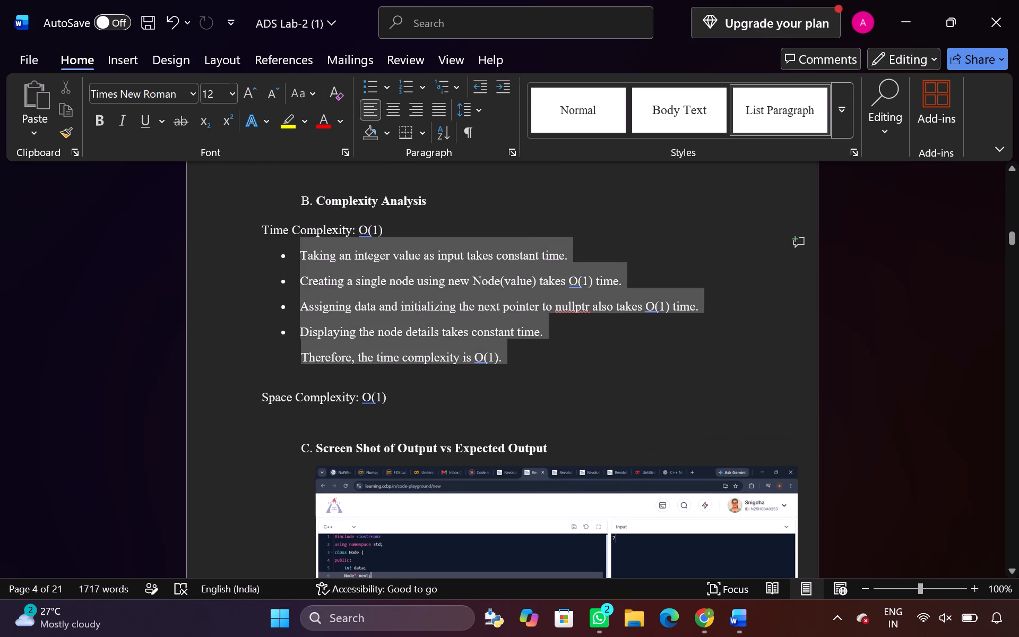
left_click_drag(280, 260, 280, 259)
key("BackSpace")
key("BackSpace")
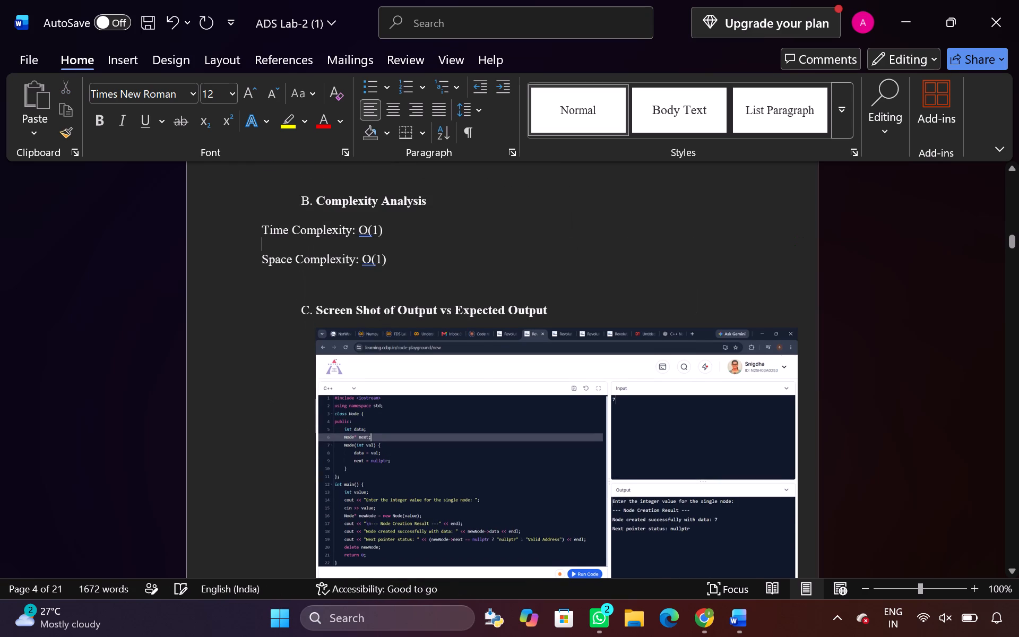
key("BackSpace")
key("Return")
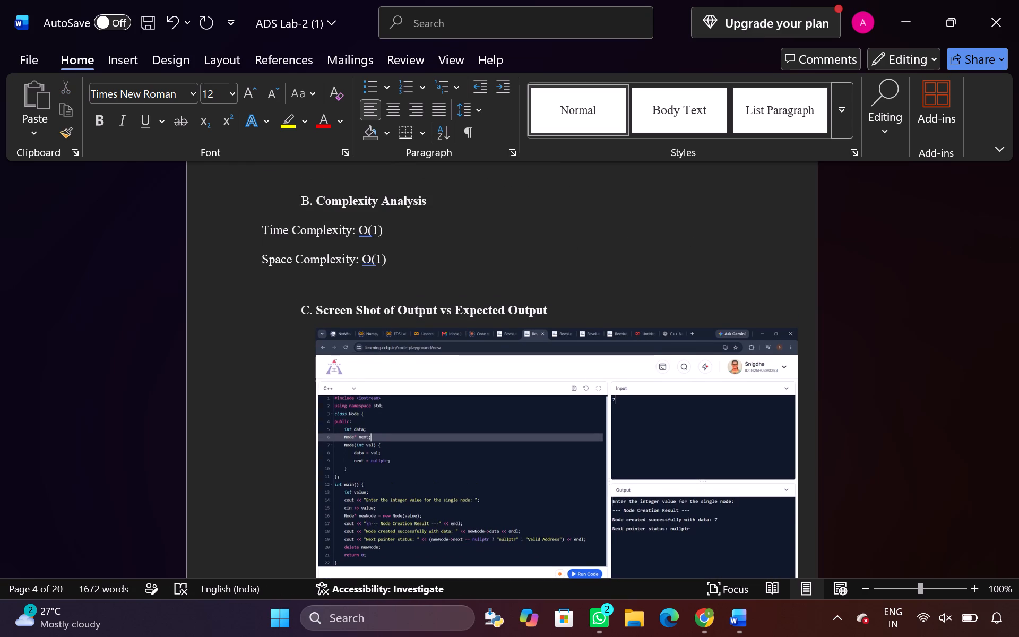
Indent the Time Complexity and Space Complexity lines of experiment 2.1 beneath the Complexity Analysis heading.
key("Up")
key("Tab")
key("Down")
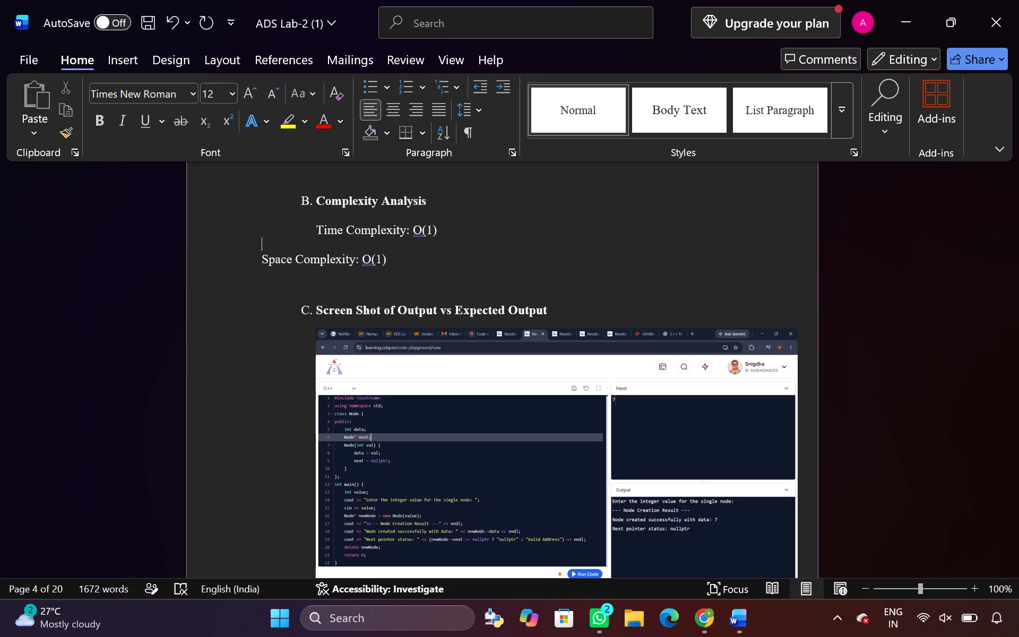
key("Down")
key("Left")
key("Left")
key("Left")
key("Left")
key("Left")
key("Left")
key("Left")
key("Left")
key("Left")
key("Tab")
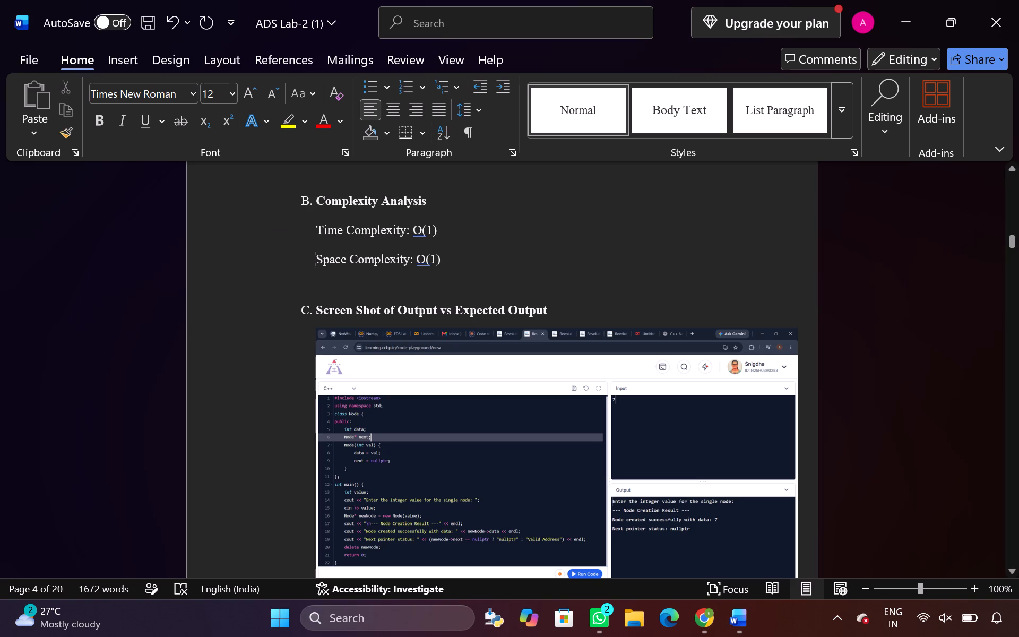
Select experiment 2.1's old output screenshot, then capture the full screen of the Chrome code playground showing the single-node program and output.
scroll(384, 266, "down", 1)
left_click(486, 309)
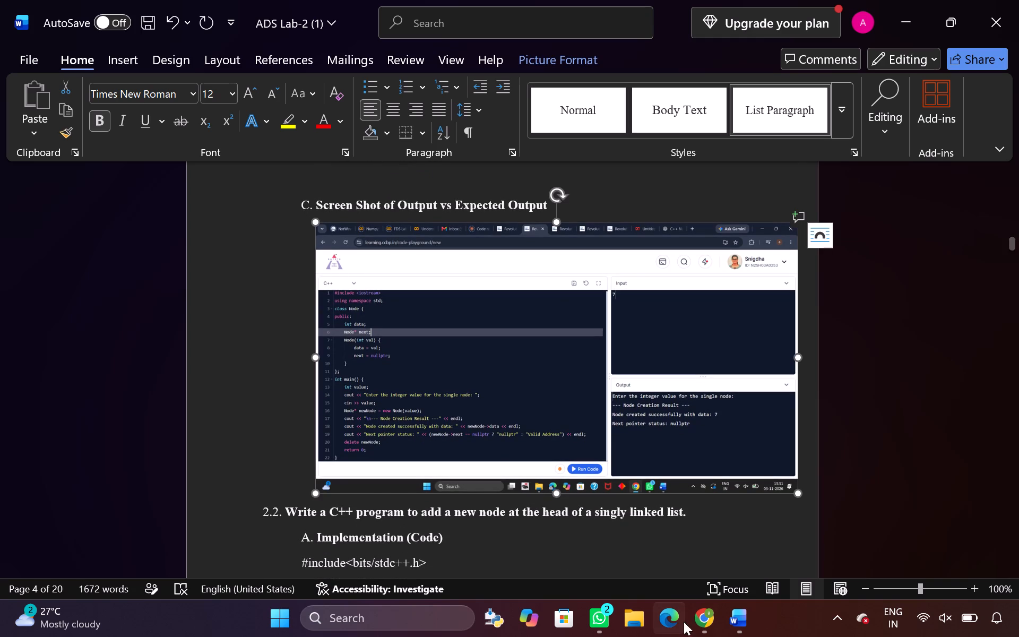
left_click(702, 623)
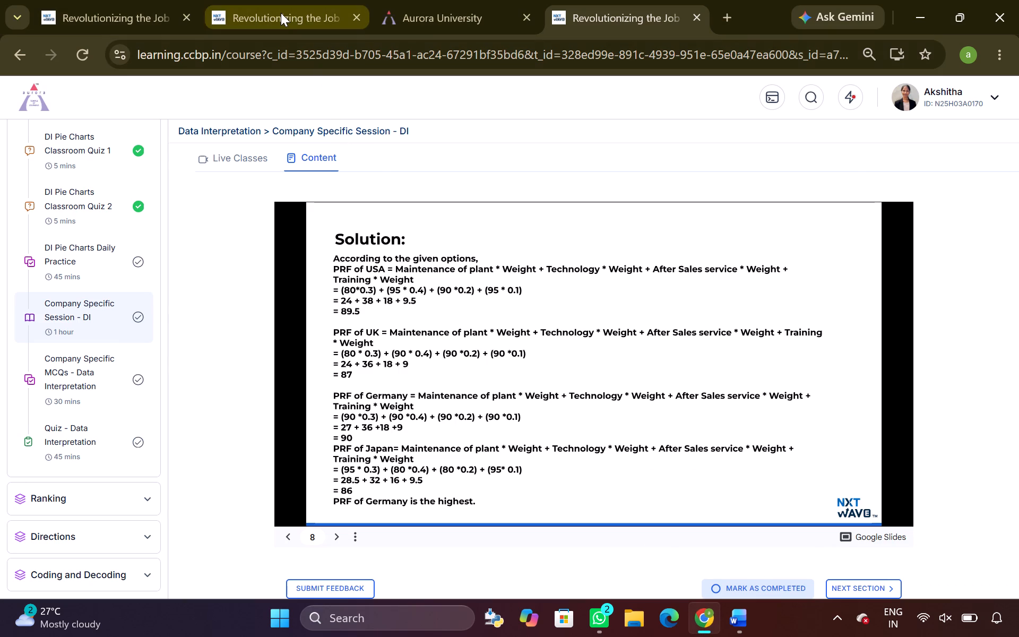
left_click(281, 13)
left_click(95, 18)
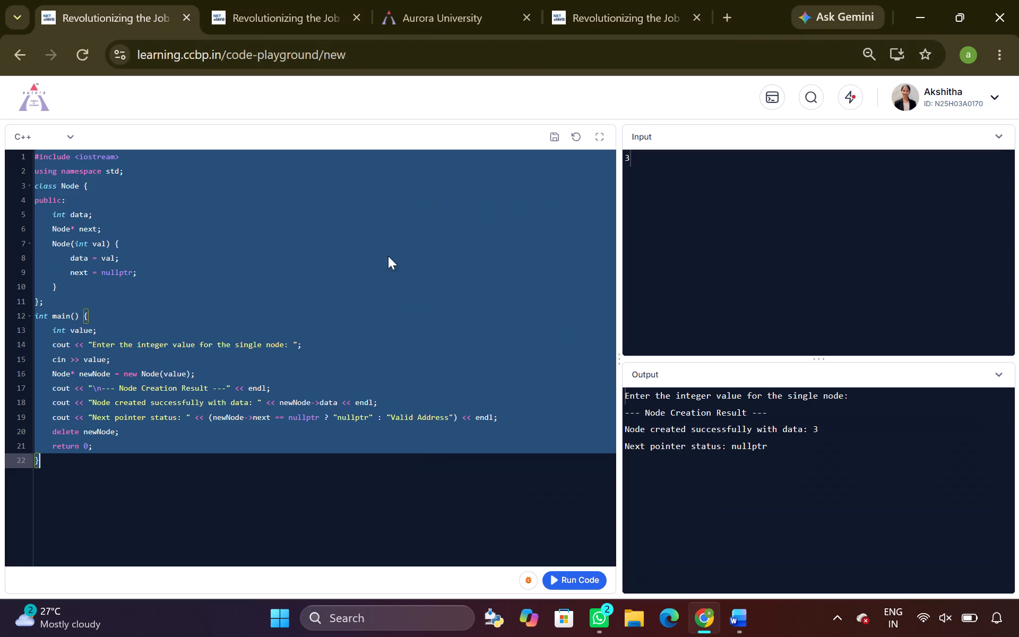
left_click(680, 301)
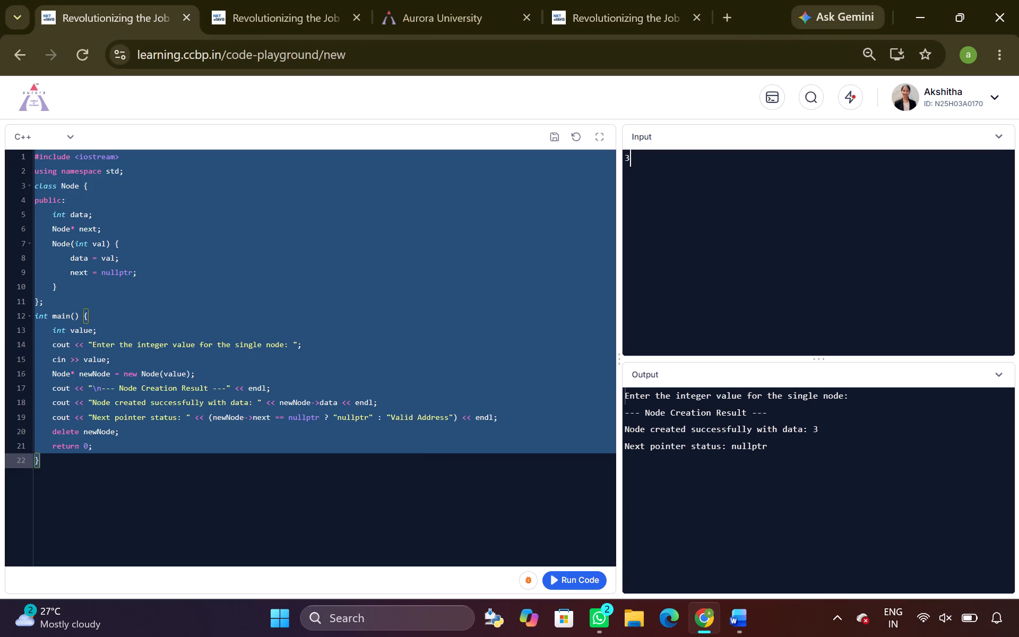
left_click(325, 499)
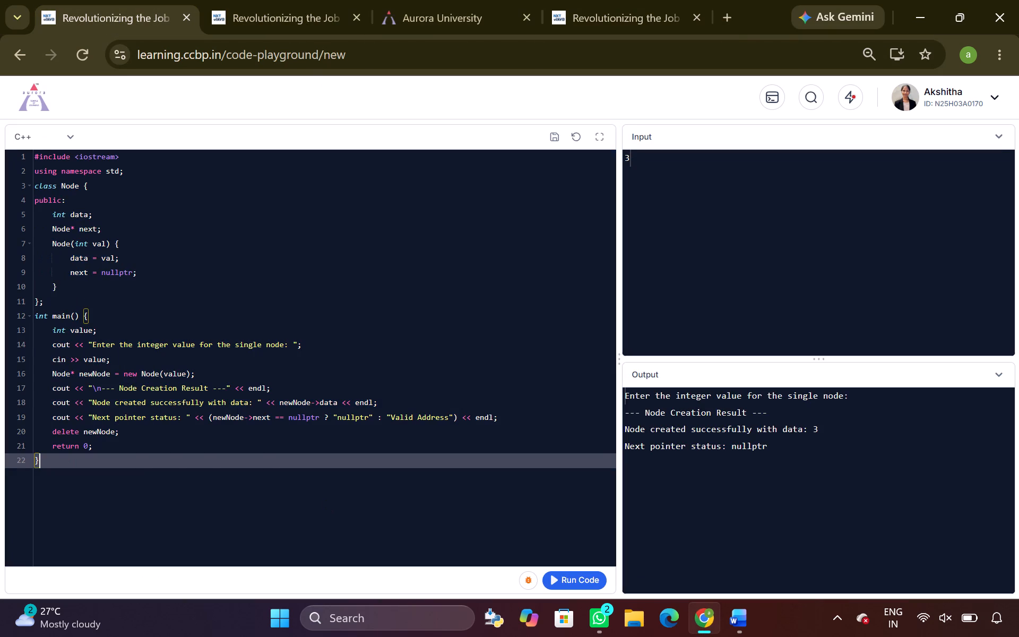
key("Print")
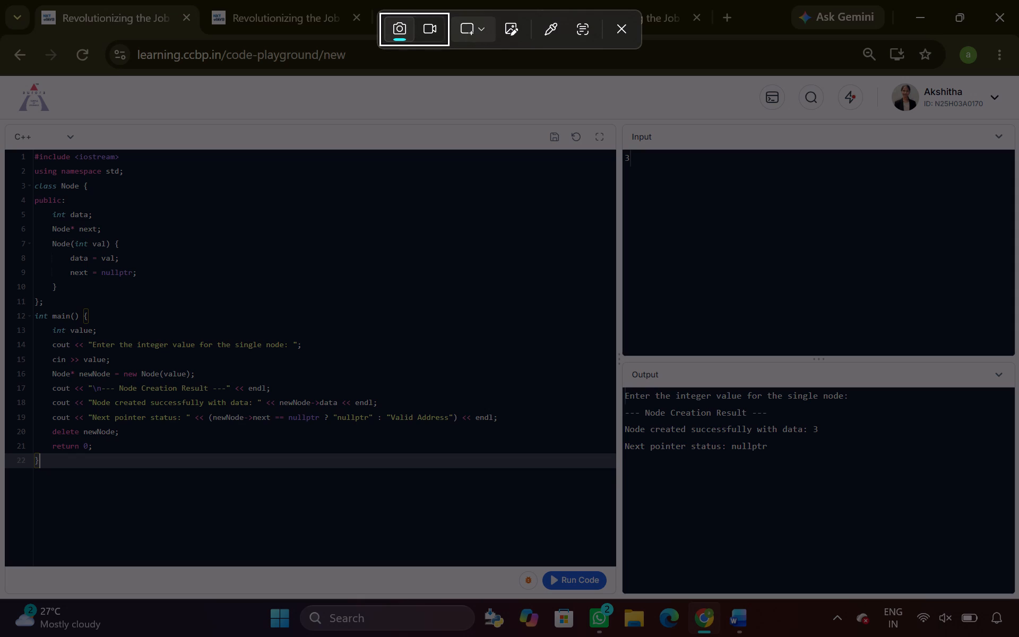
left_click(485, 24)
left_click(507, 93)
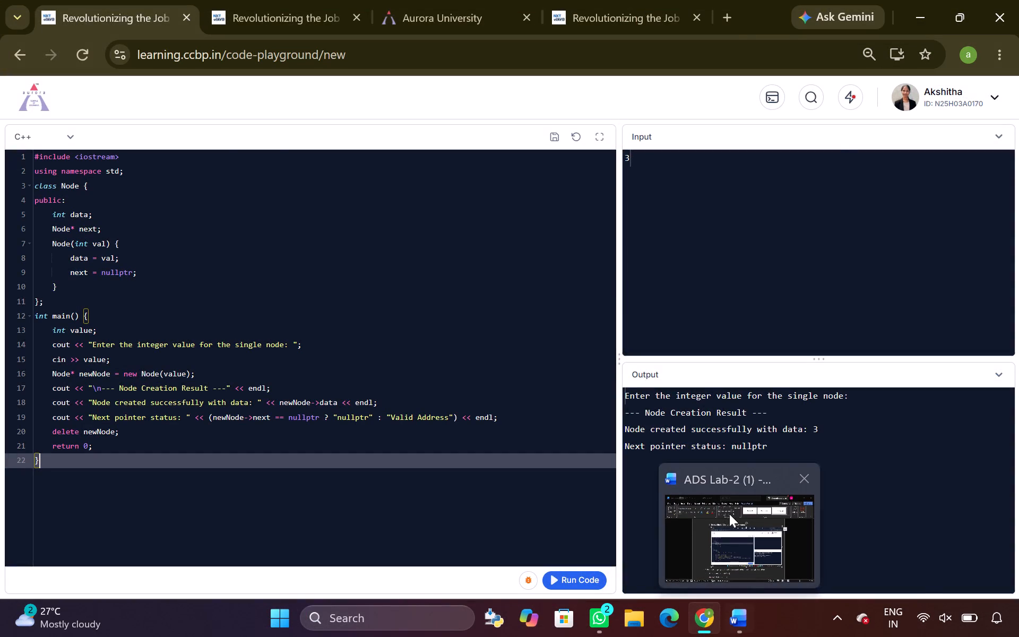
Replace experiment 2.1's old output image in the Word report with the captured screenshot, placed at the left margin without an indent.
left_click(729, 514)
key("BackSpace")
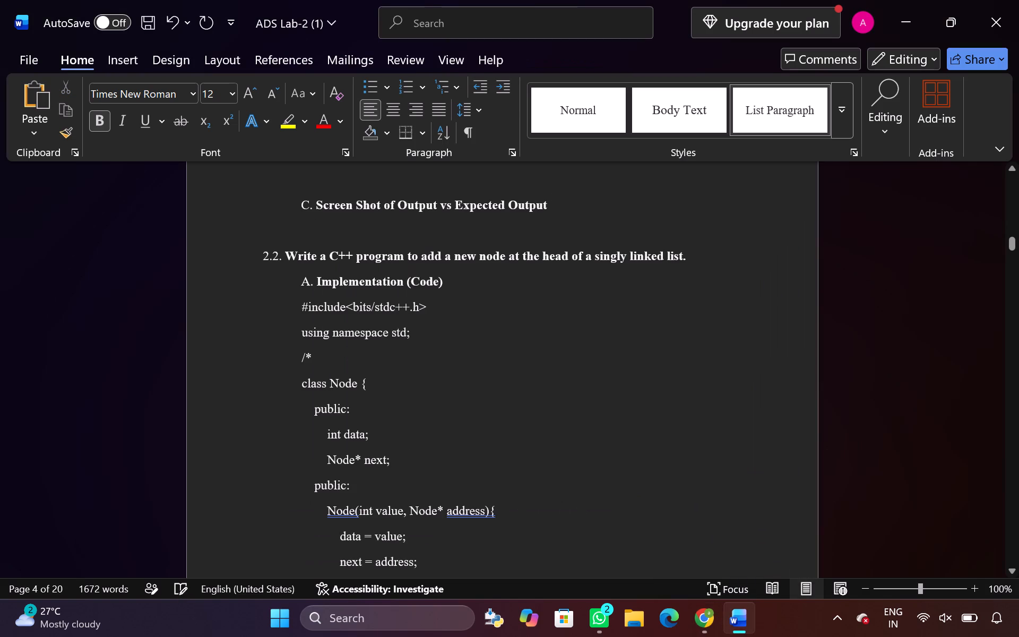
key("ctrl+v")
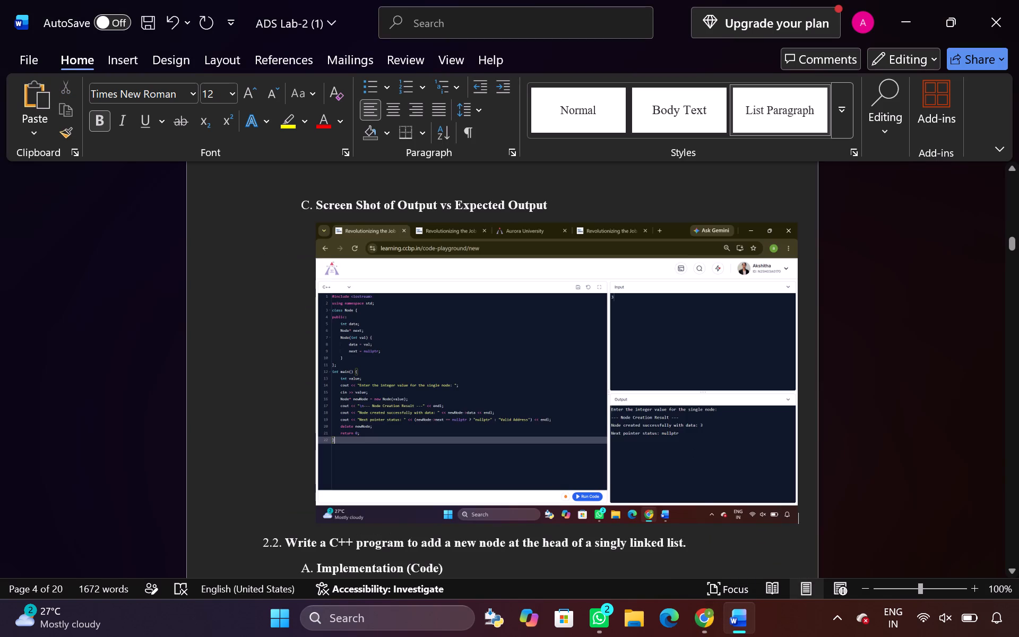
key("BackSpace")
key("BackSpace")
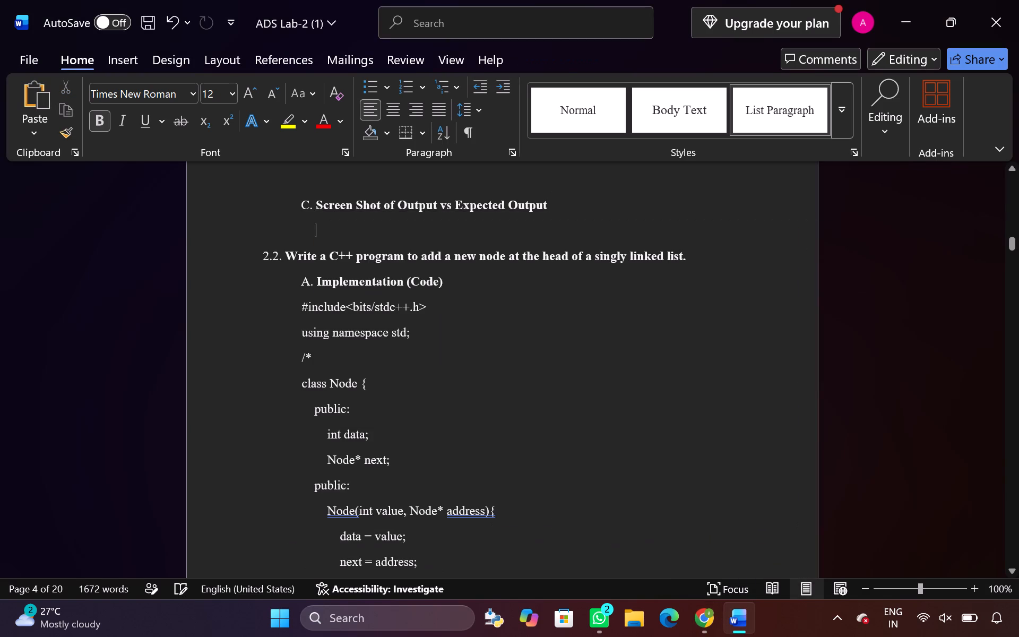
key("BackSpace")
key("BackSpace")
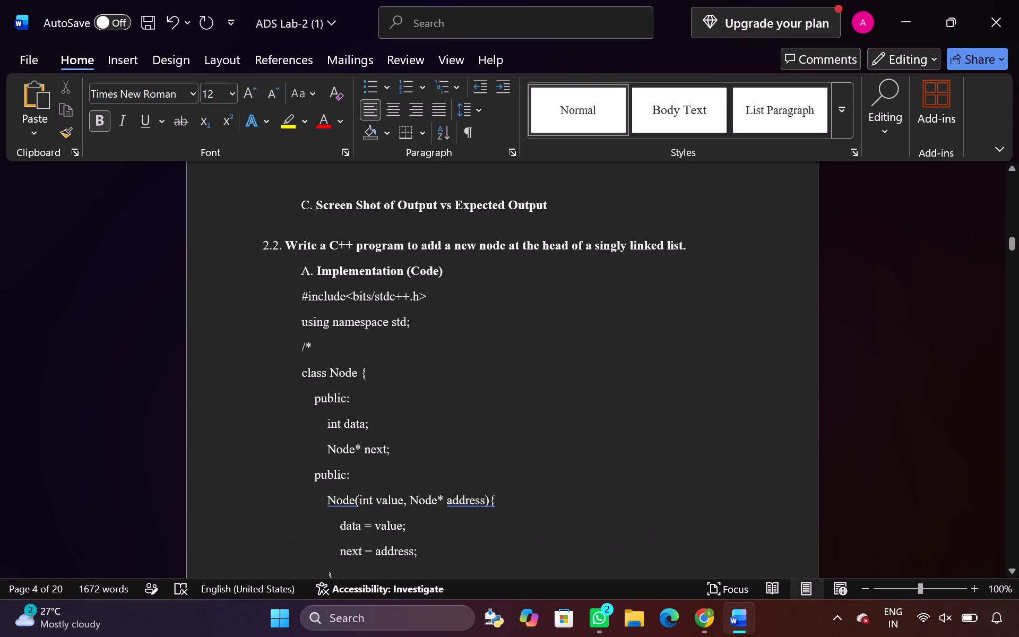
key("ctrl+v")
scroll(658, 393, "down", 1)
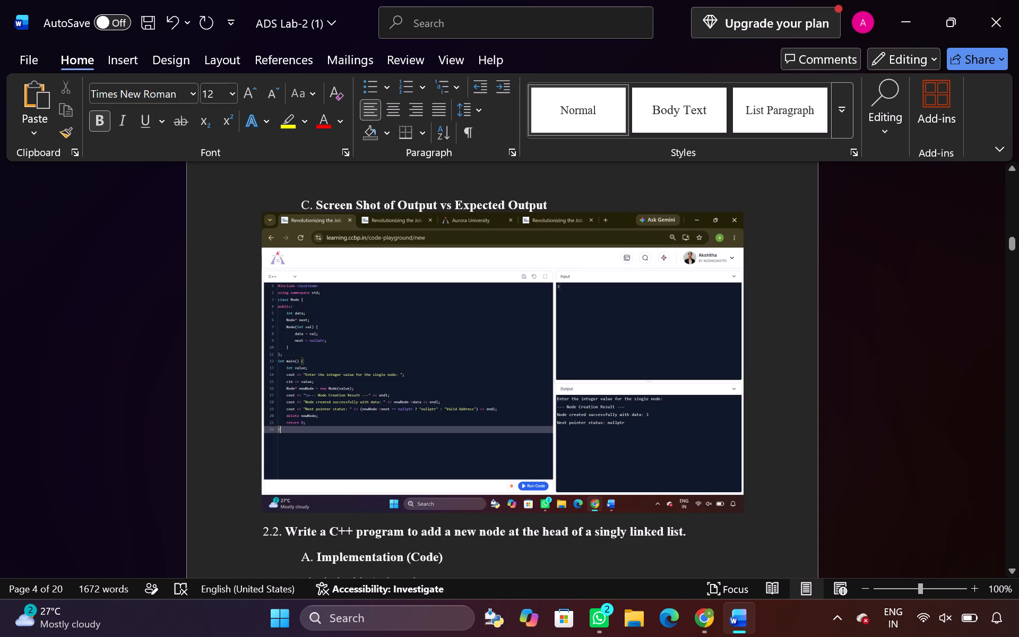
scroll(658, 393, "down", 1)
scroll(623, 454, "down", 1)
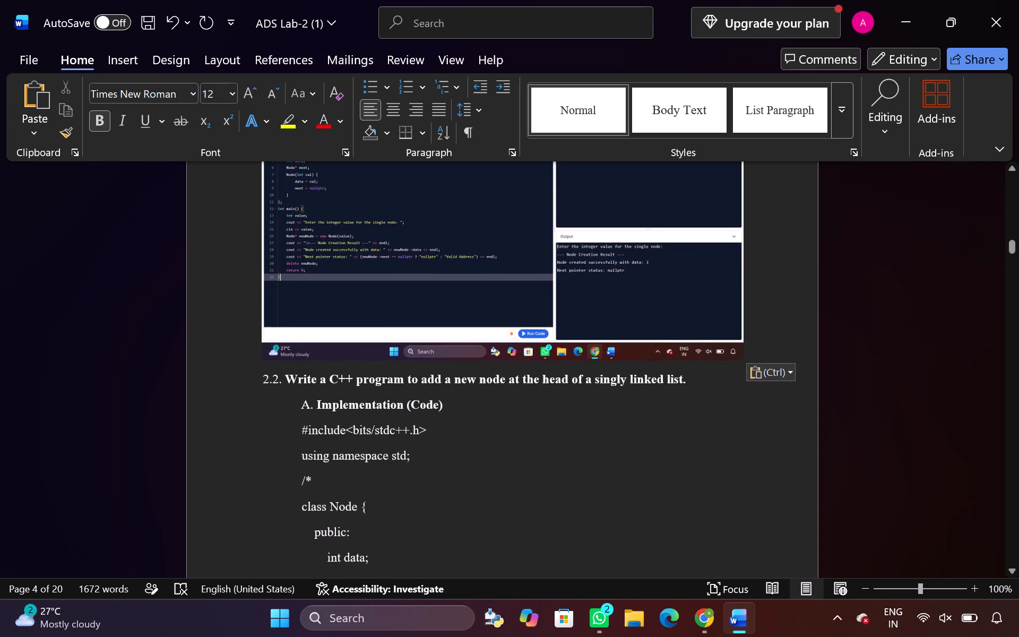
Delete the explanation bullets under Time Complexity and Space Complexity in experiment 2.2, keeping both O(1) lines.
scroll(623, 454, "down", 5)
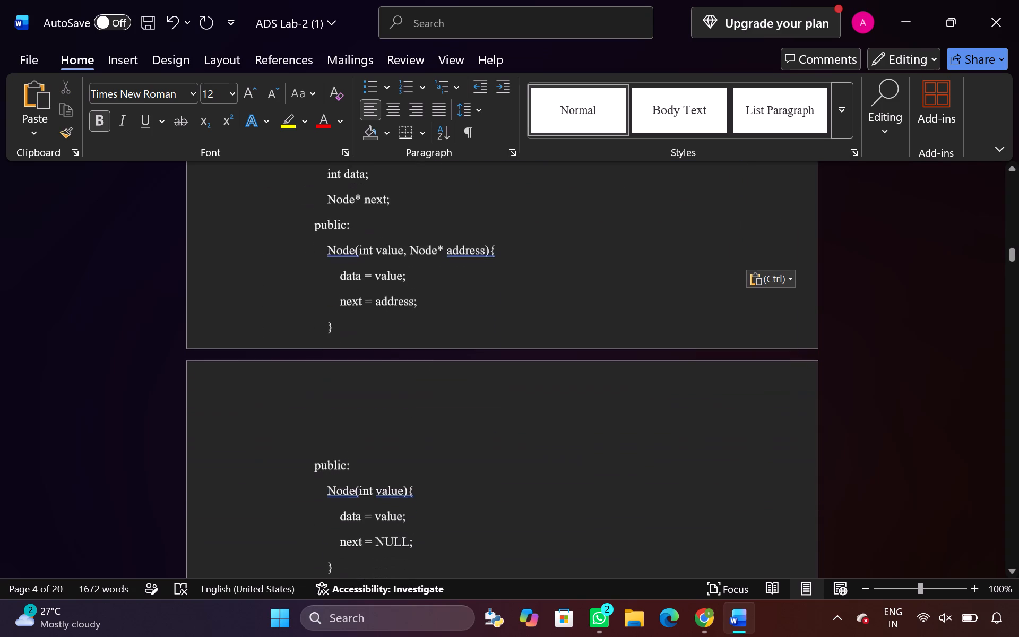
scroll(623, 454, "down", 3)
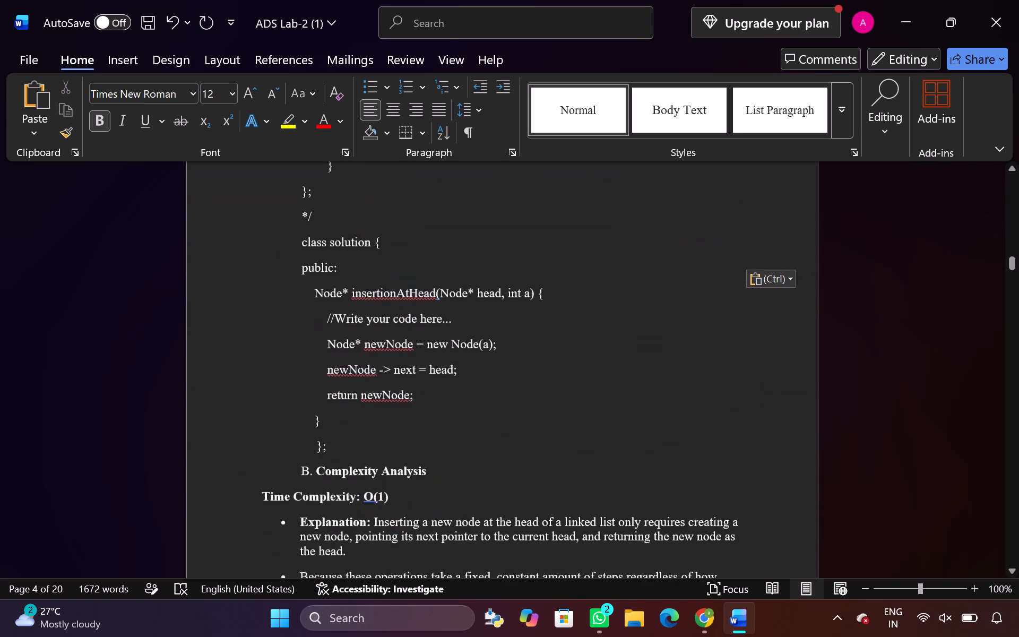
scroll(623, 454, "down", 2)
left_click_drag(356, 474, 270, 420)
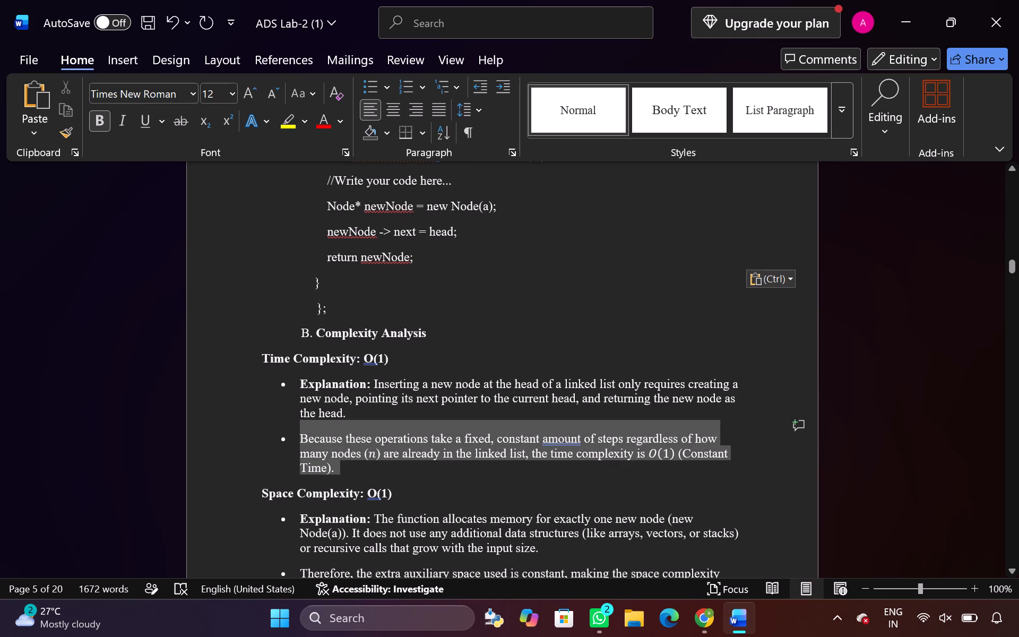
left_click_drag(270, 420, 279, 380)
key("BackSpace")
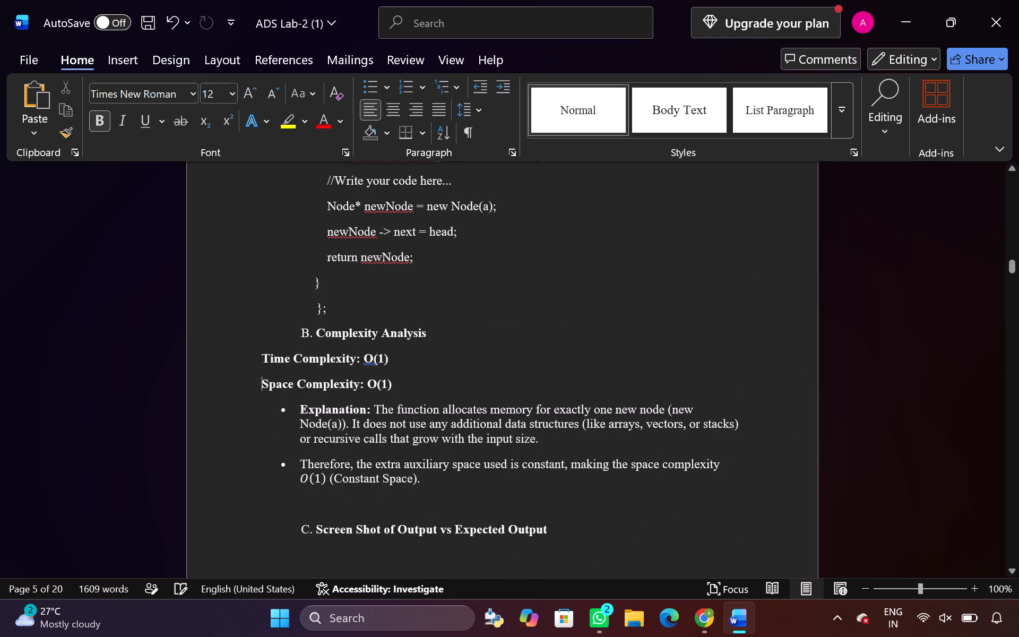
left_click_drag(458, 490, 322, 470)
left_click_drag(322, 470, 252, 404)
key("BackSpace")
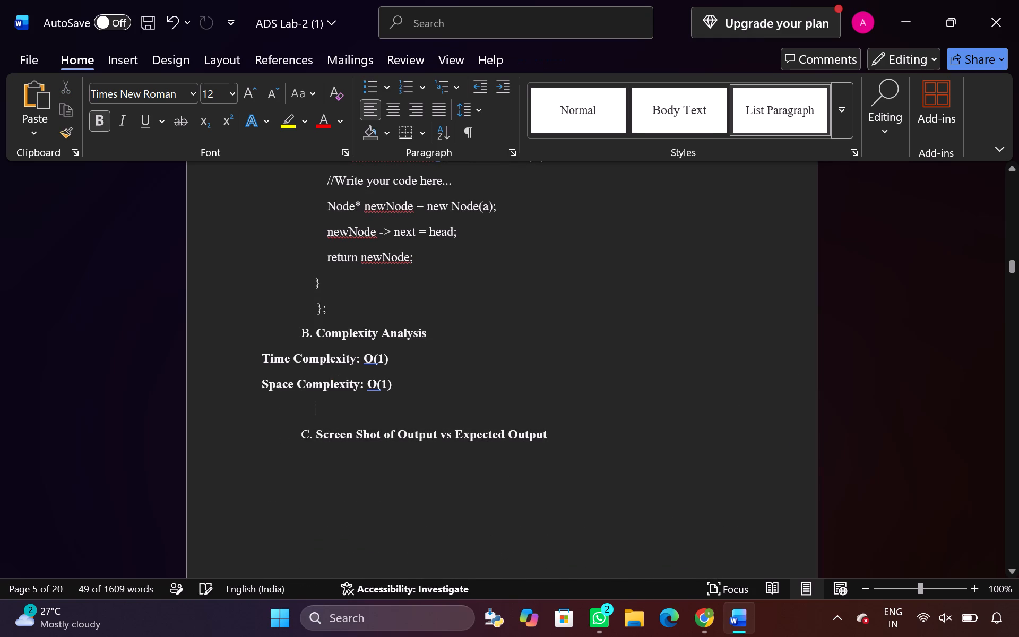
Remove the bold formatting from experiment 2.2's Time Complexity and Space Complexity lines.
left_click_drag(417, 391, 234, 346)
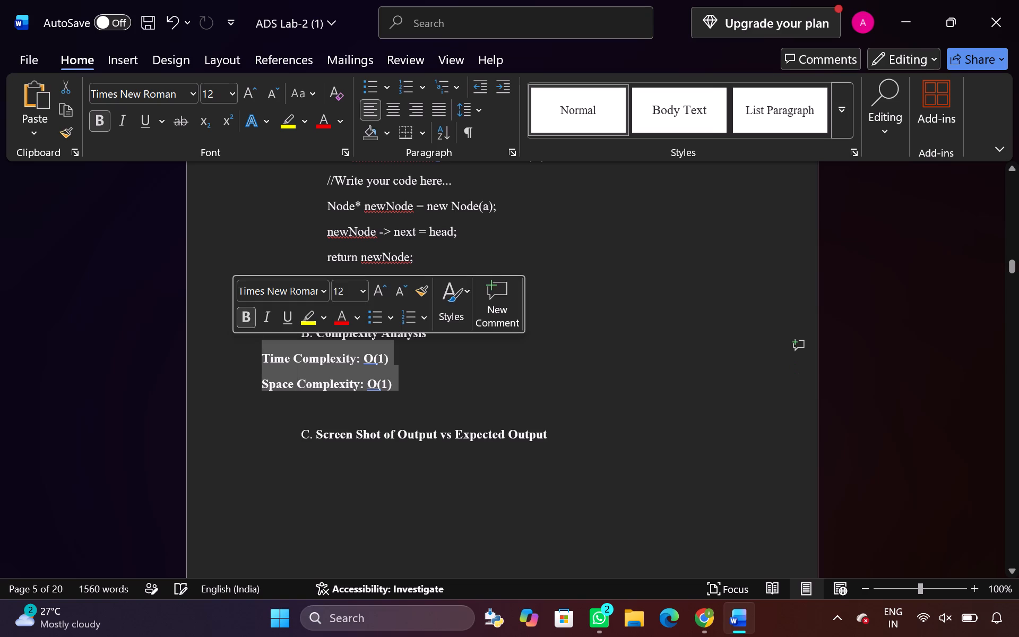
left_click(243, 322)
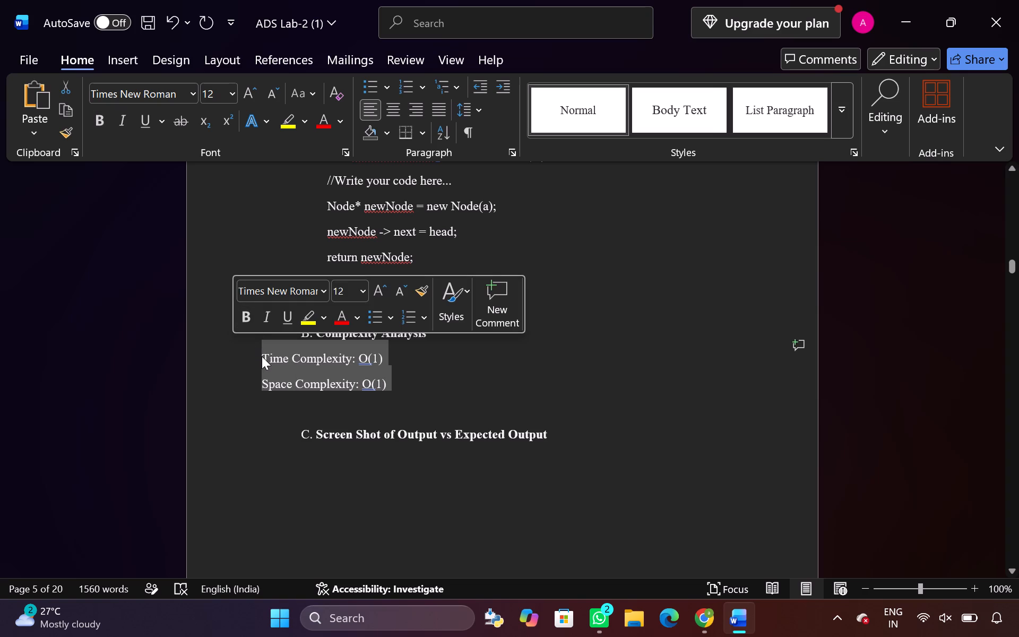
Indent the Time Complexity and Space Complexity lines of experiment 2.2 beneath the Complexity Analysis heading.
left_click(262, 356)
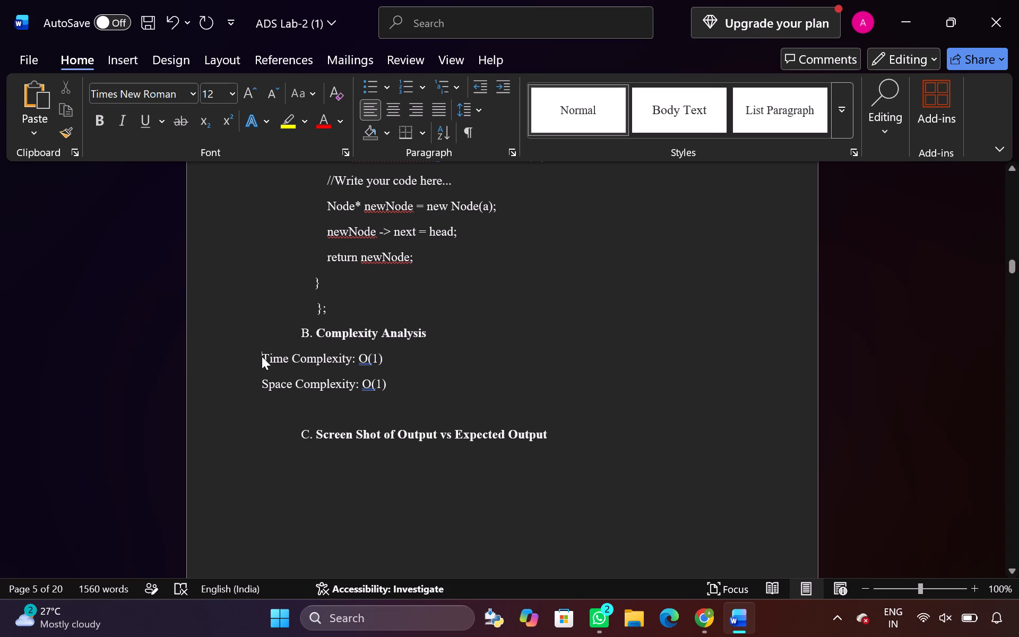
key("Tab")
key("Down")
key("Left")
key("Left")
key("Left")
key("Left")
key("Left")
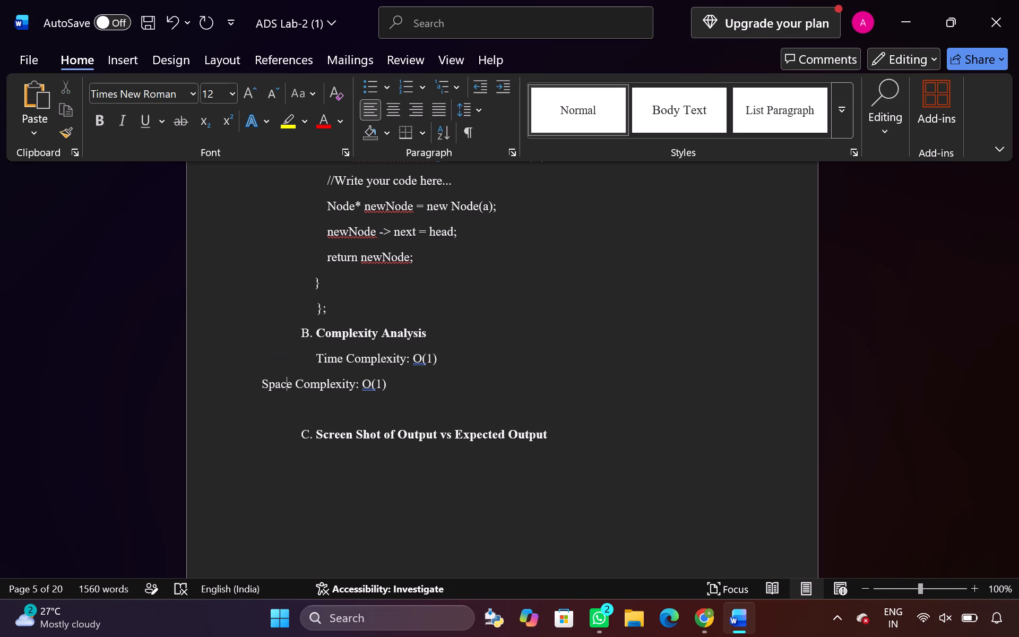
key("Left")
key("Left")
key("Left")
key("Left")
key("Tab")
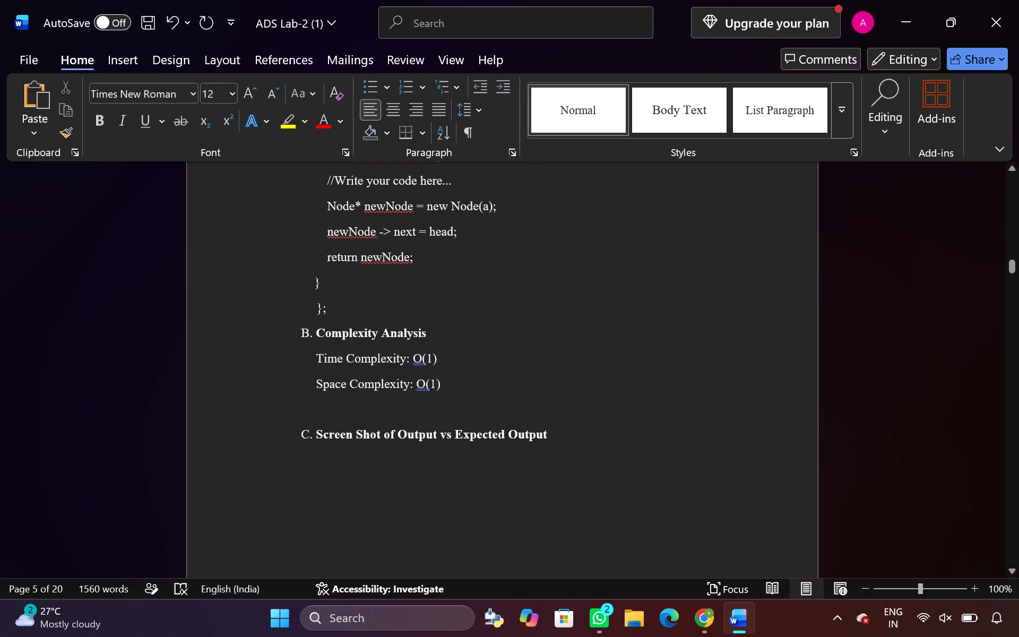
Delete the blank line between experiment 2.2's Space Complexity line and the Screen Shot of Output vs Expected Output heading.
left_click(336, 378)
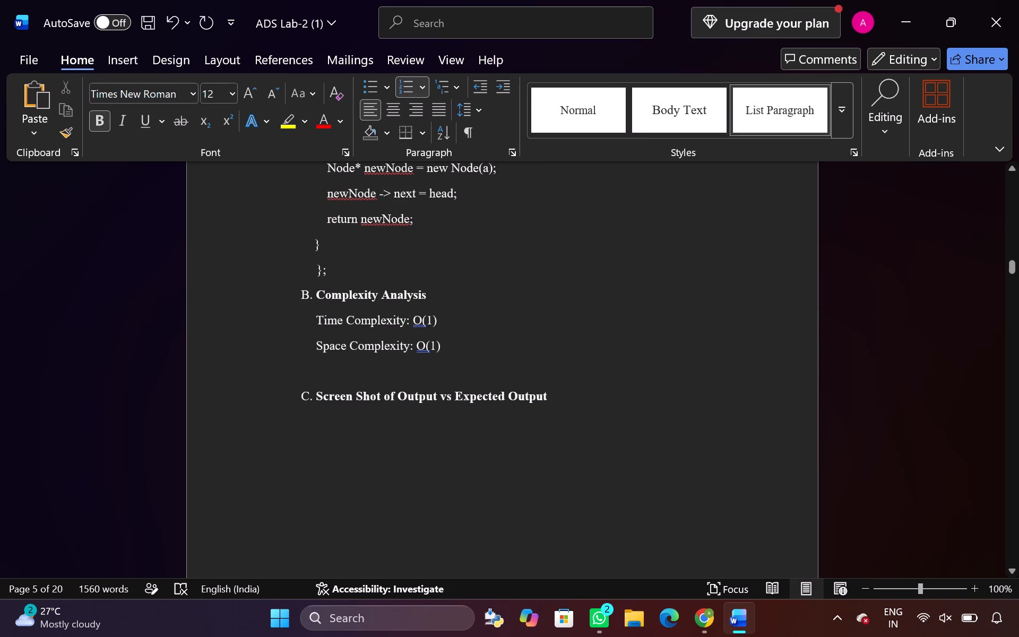
key("Up")
key("BackSpace")
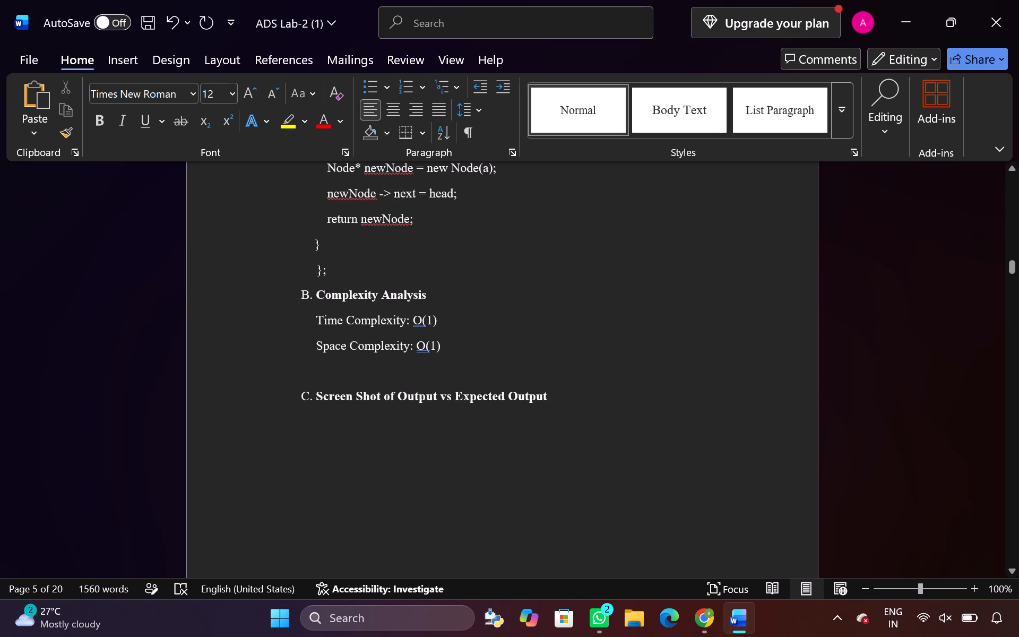
key("BackSpace")
Select experiment 2.2's old screenshot, switch to Chrome's Insertion At Head - Linked List exercise, and remove the surplus blank lines near the end of the code.
scroll(410, 418, "down", 1)
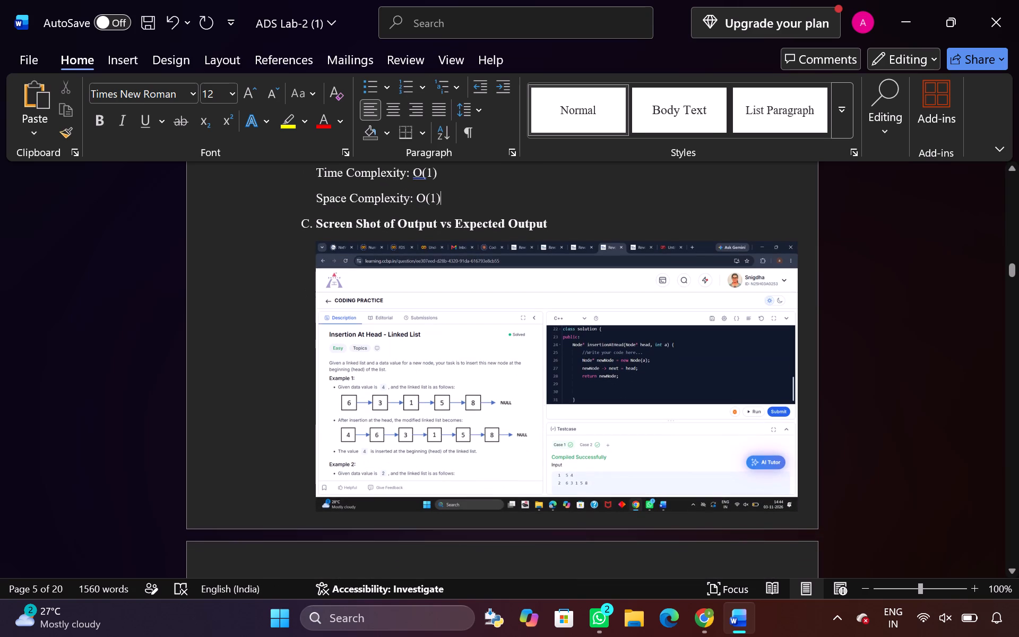
left_click(410, 418)
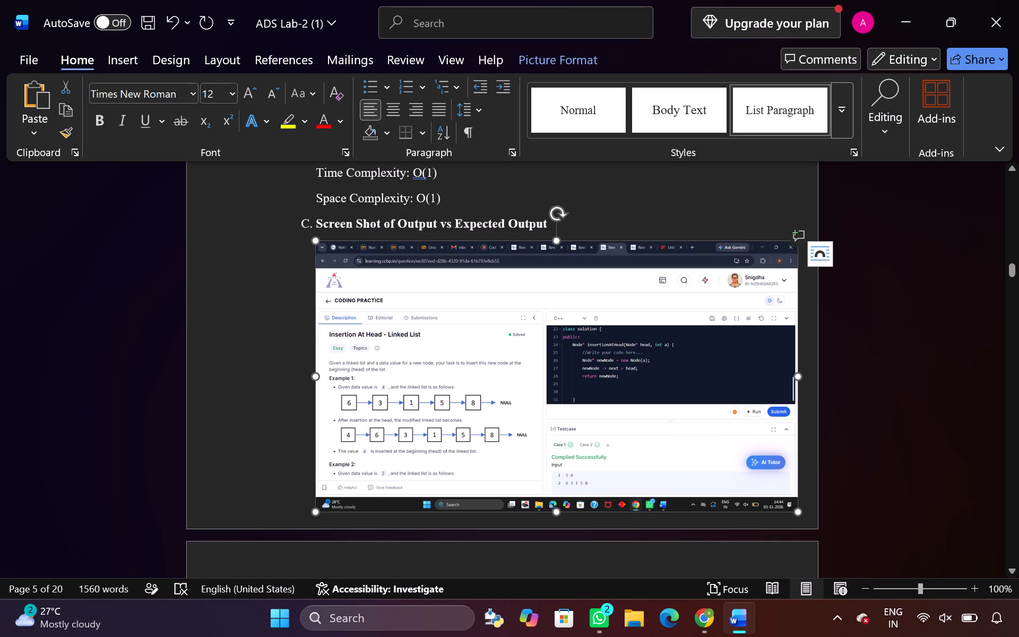
left_click(711, 619)
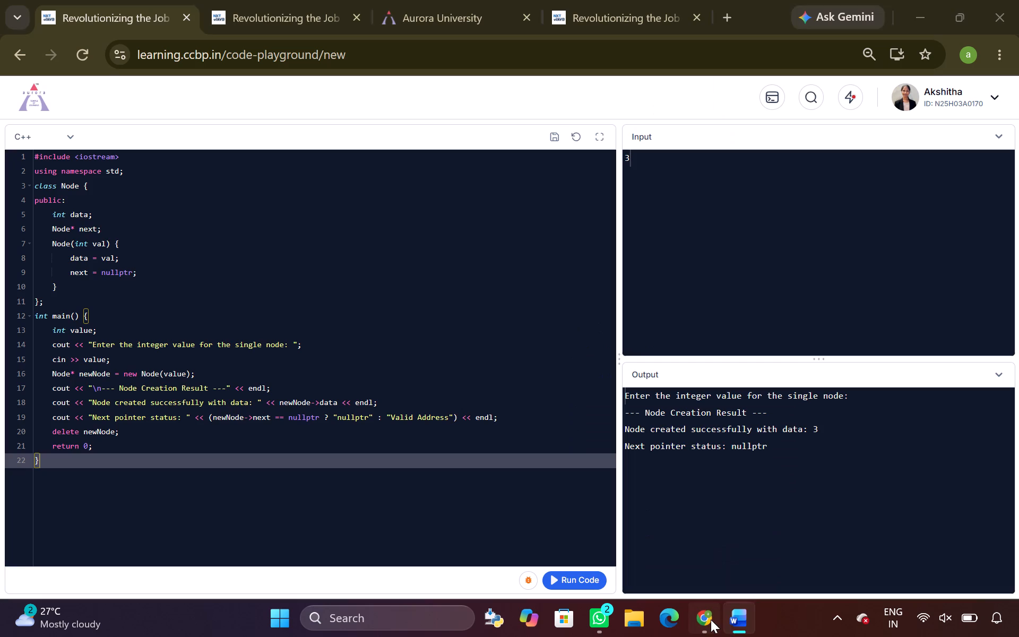
left_click(274, 15)
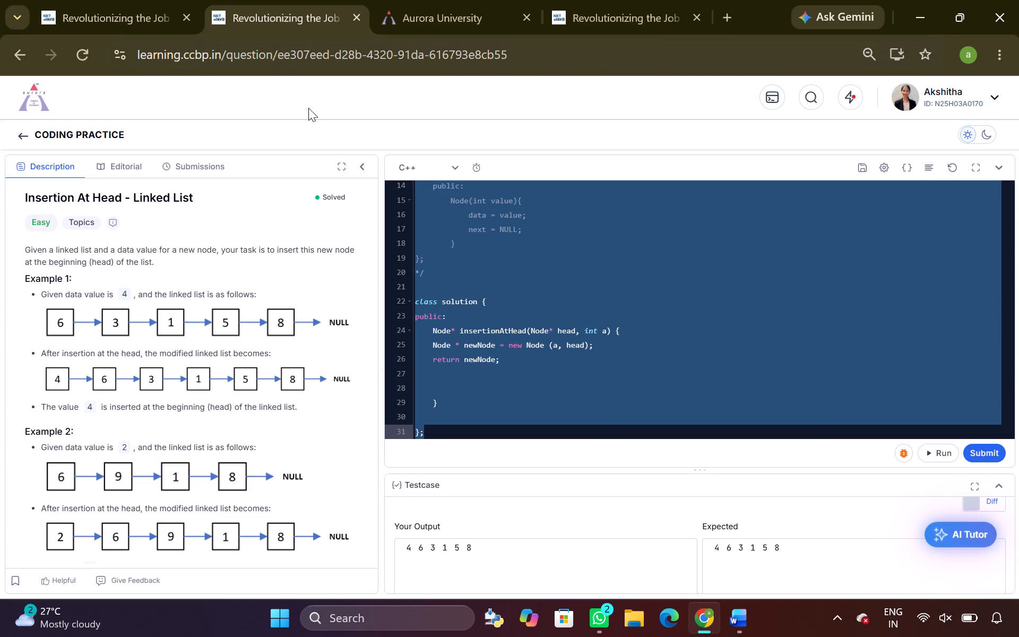
left_click(508, 333)
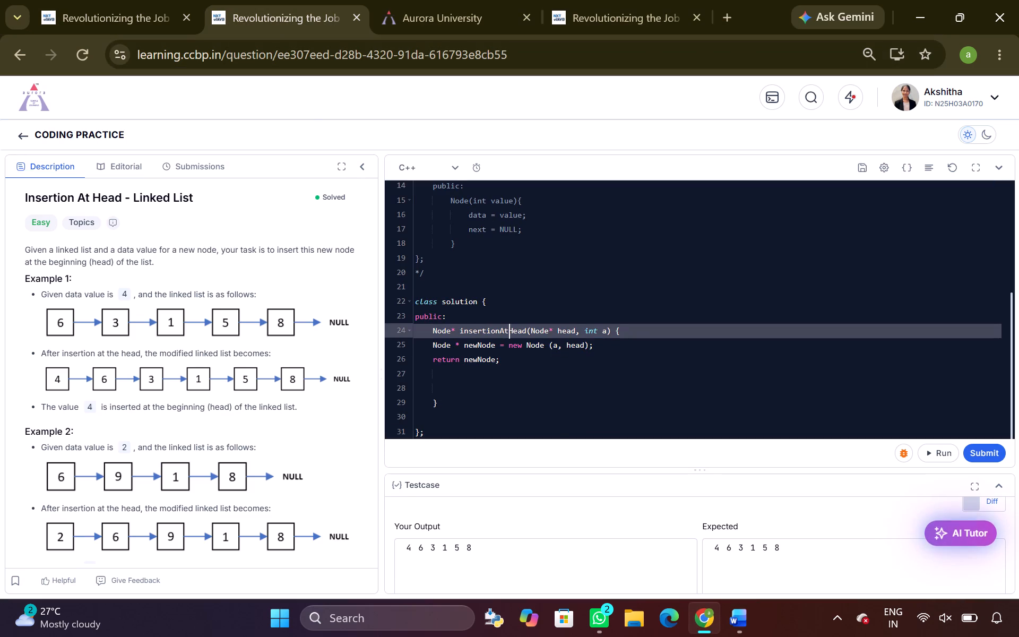
left_click(428, 417)
key("BackSpace")
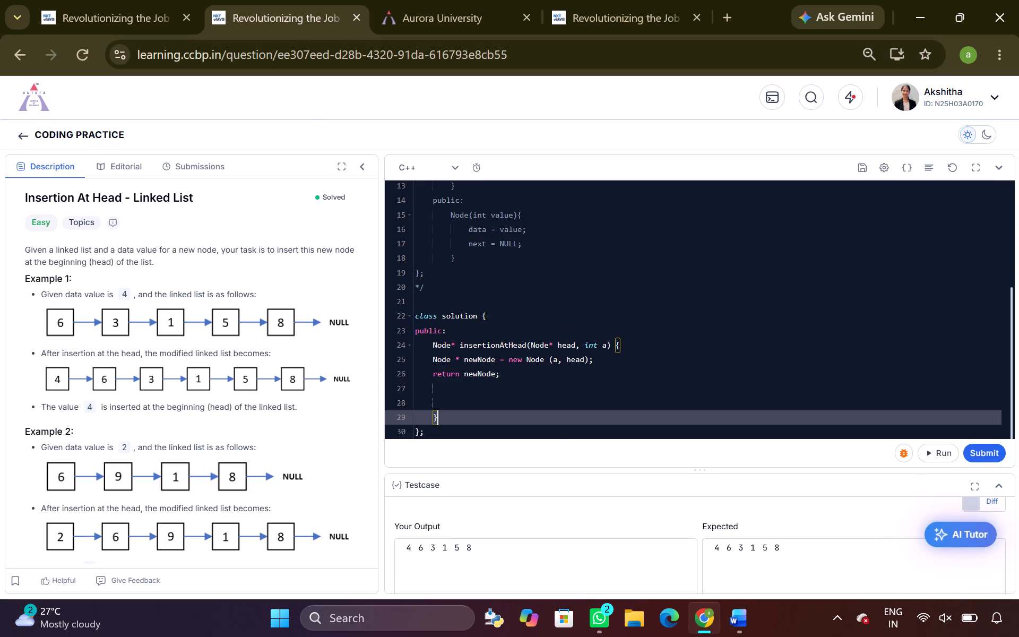
key("Up")
key("BackSpace")
key("BackSpace")
key("BackSpace")
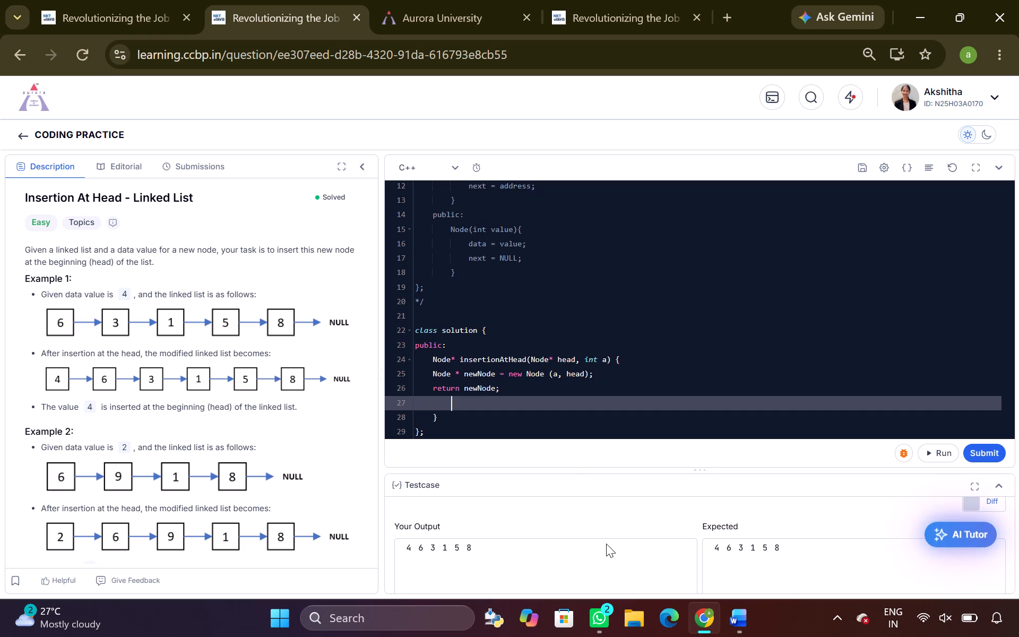
left_click(583, 524)
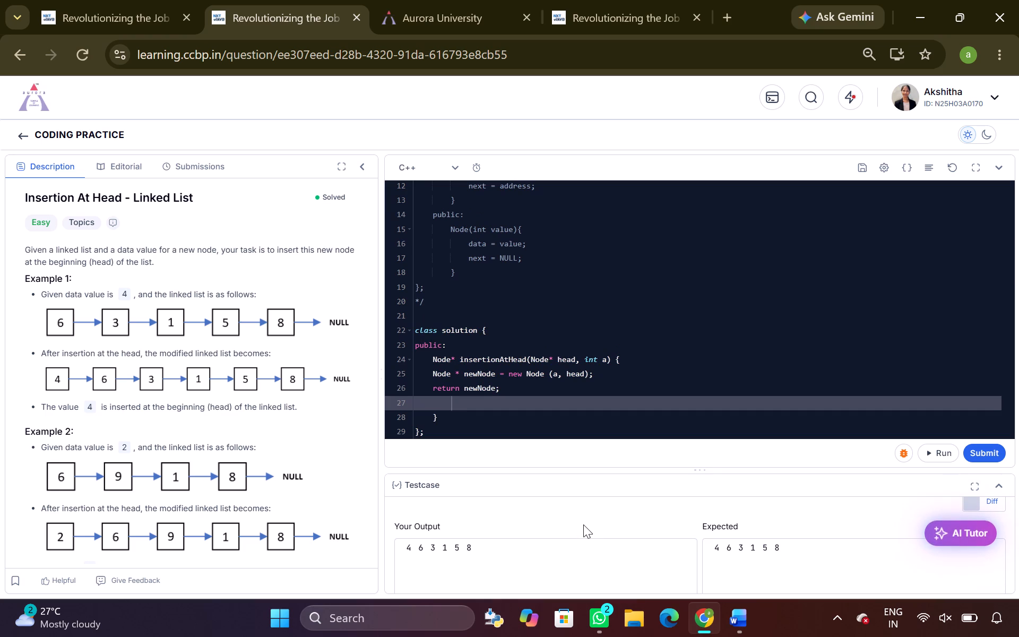
Capture the full screen showing the Insertion At Head solution with its actual and expected output.
key("Print")
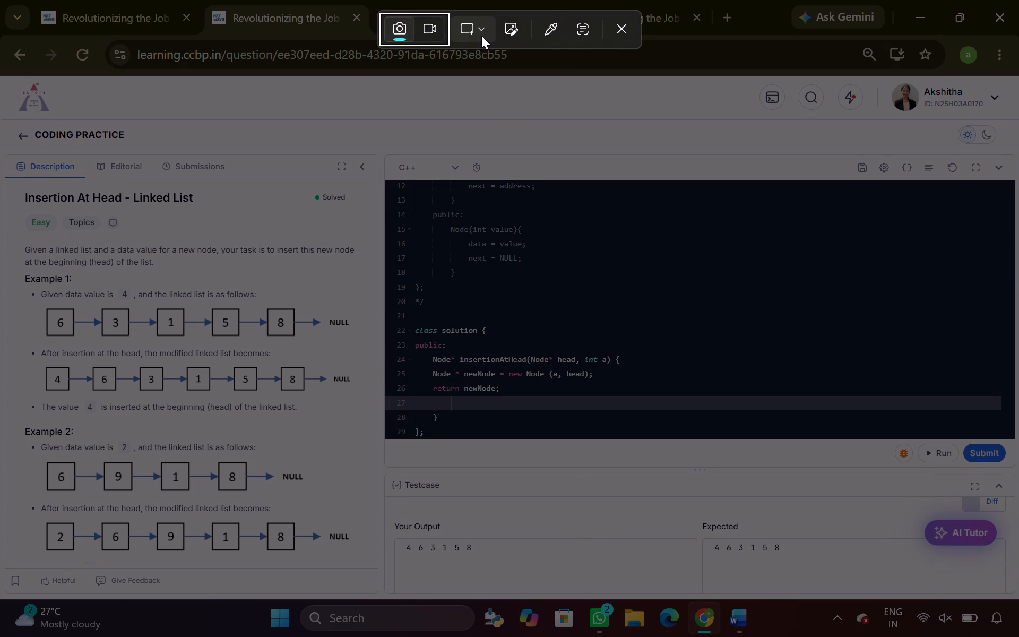
left_click(482, 36)
left_click(495, 95)
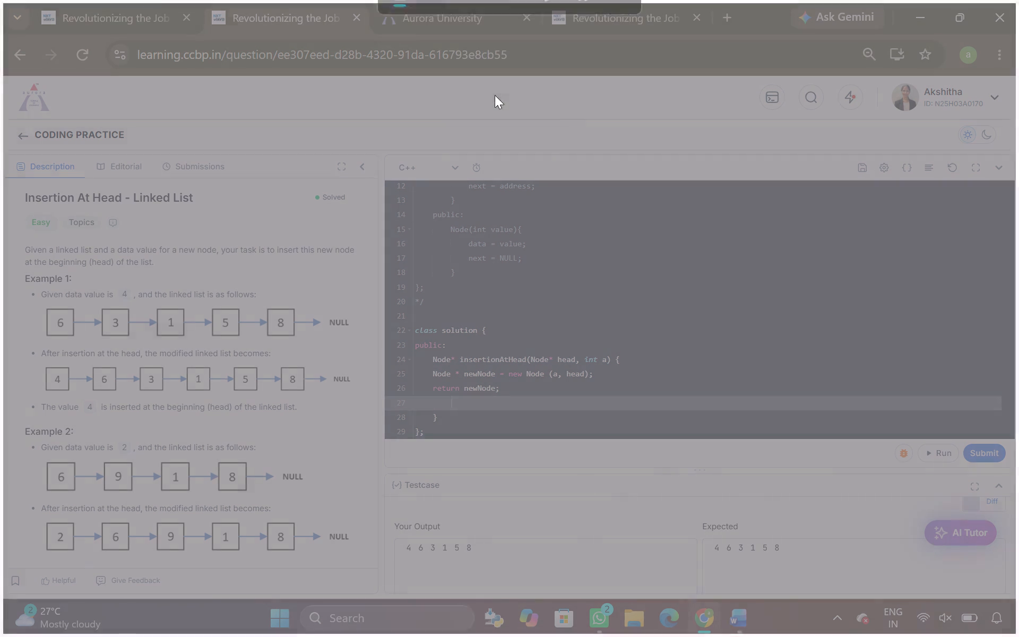
Back in Word, delete experiment 2.2's two old output images and paste the captured screenshot at the left margin without an indent.
left_click(737, 558)
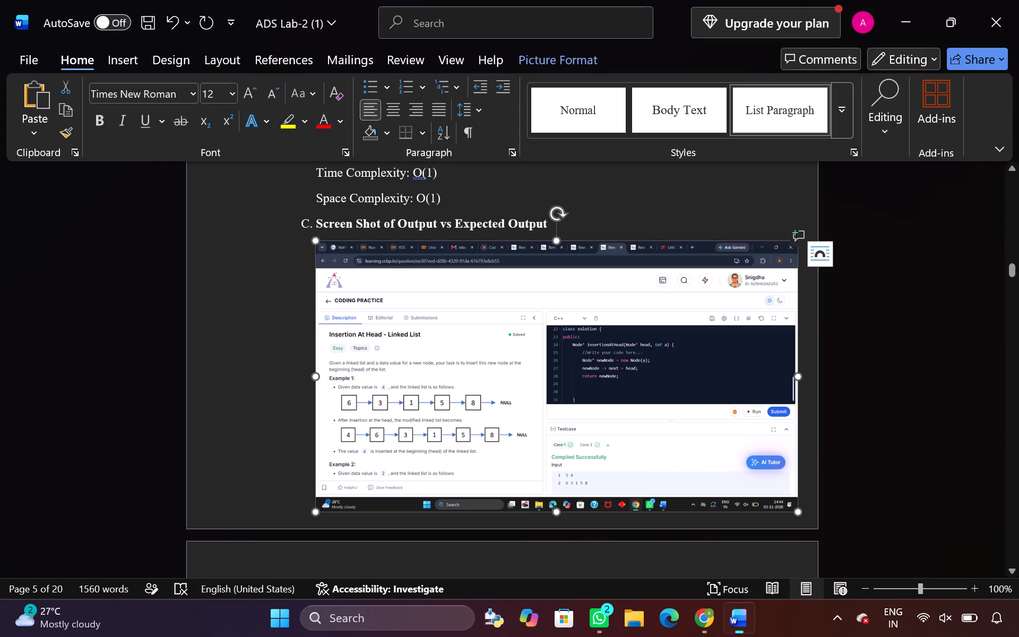
key("BackSpace")
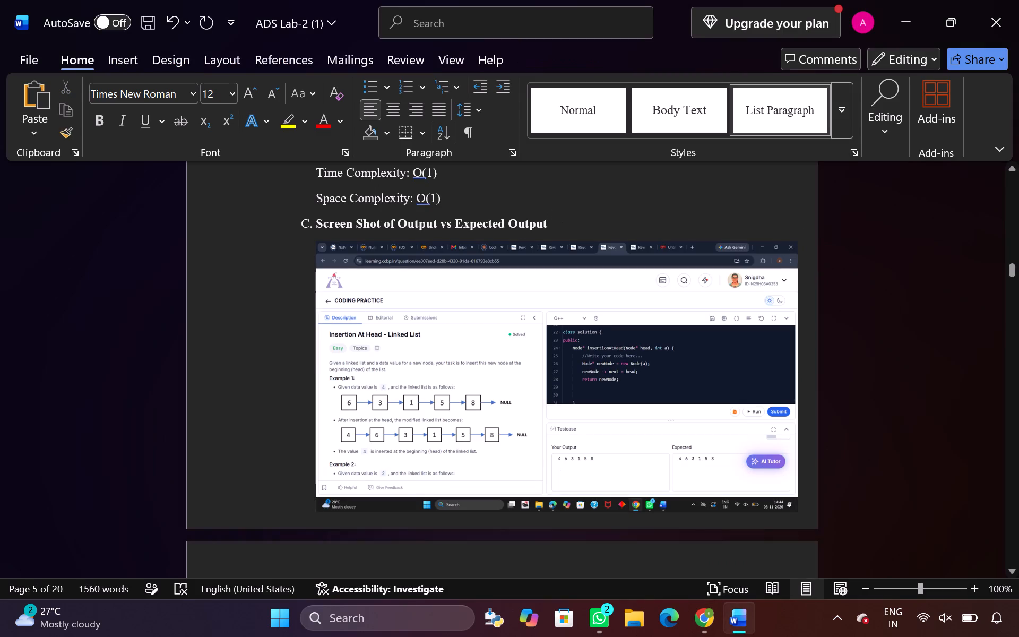
left_click(530, 424)
key("BackSpace")
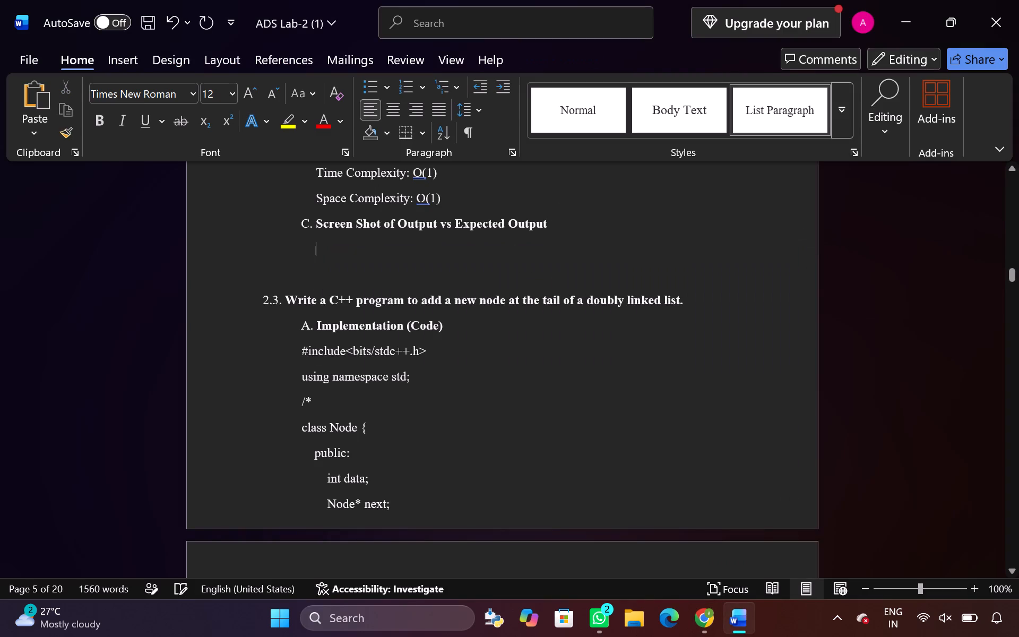
key("BackSpace")
key("BackSpace")
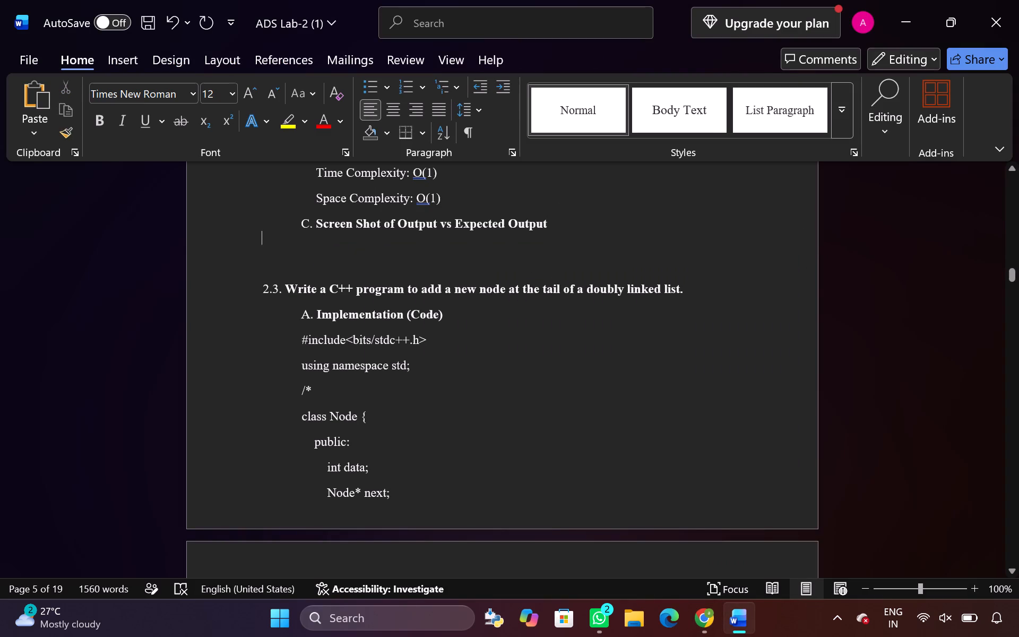
key("ctrl+v")
Slightly reduce the height of the pasted Insertion At Head screenshot so it fits directly below its heading on the same page.
scroll(530, 424, "up", 1)
scroll(530, 424, "down", 1)
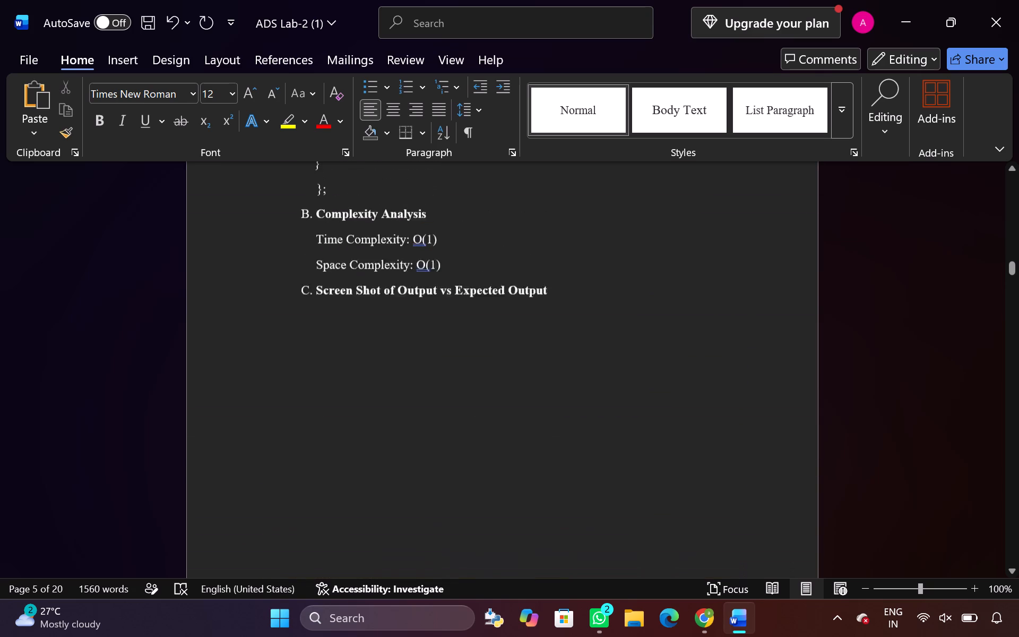
scroll(530, 424, "down", 1)
left_click(272, 479)
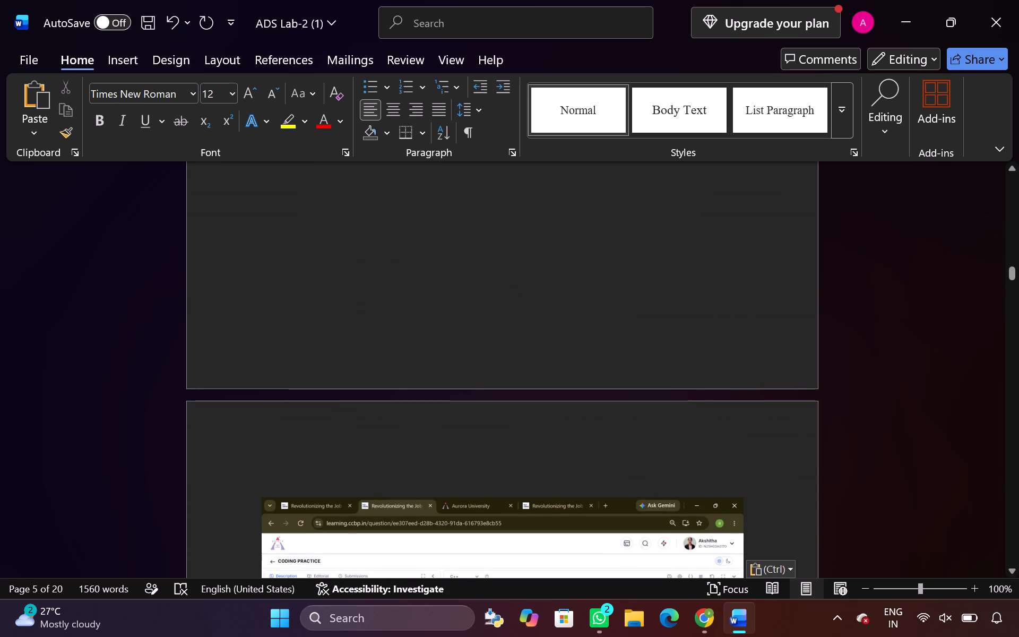
scroll(272, 479, "down", 2)
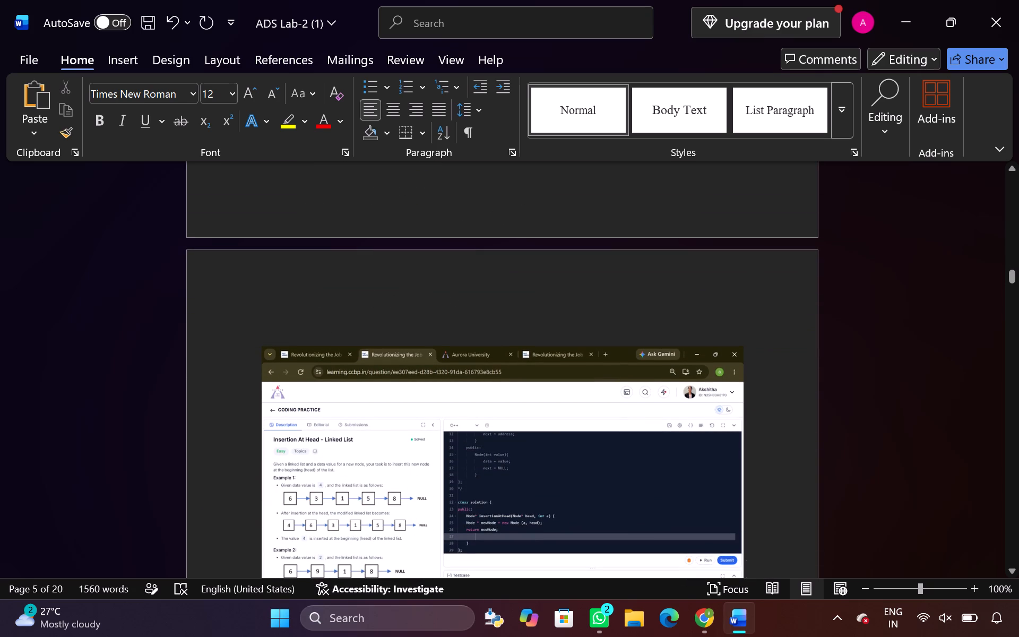
left_click(352, 460)
scroll(352, 460, "down", 1)
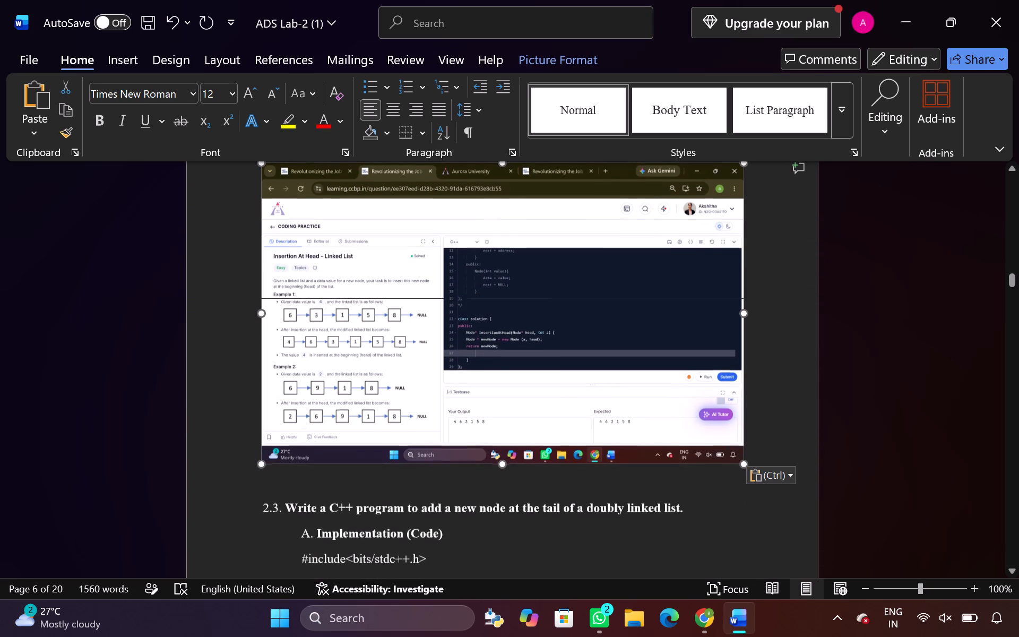
left_click_drag(500, 464, 503, 444)
scroll(498, 451, "up", 1)
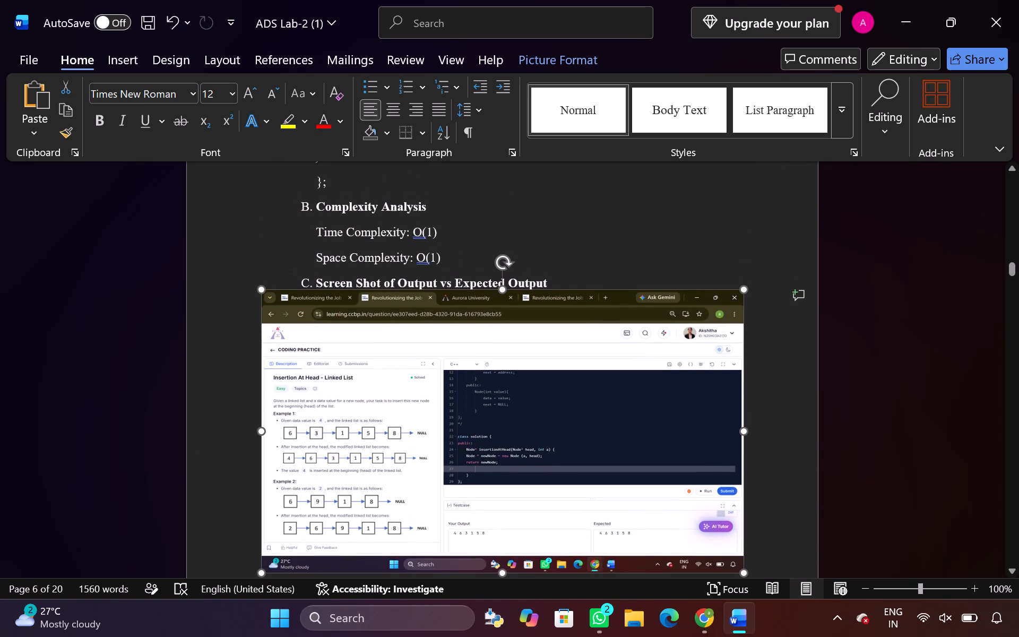
scroll(498, 451, "up", 2)
left_click(614, 320)
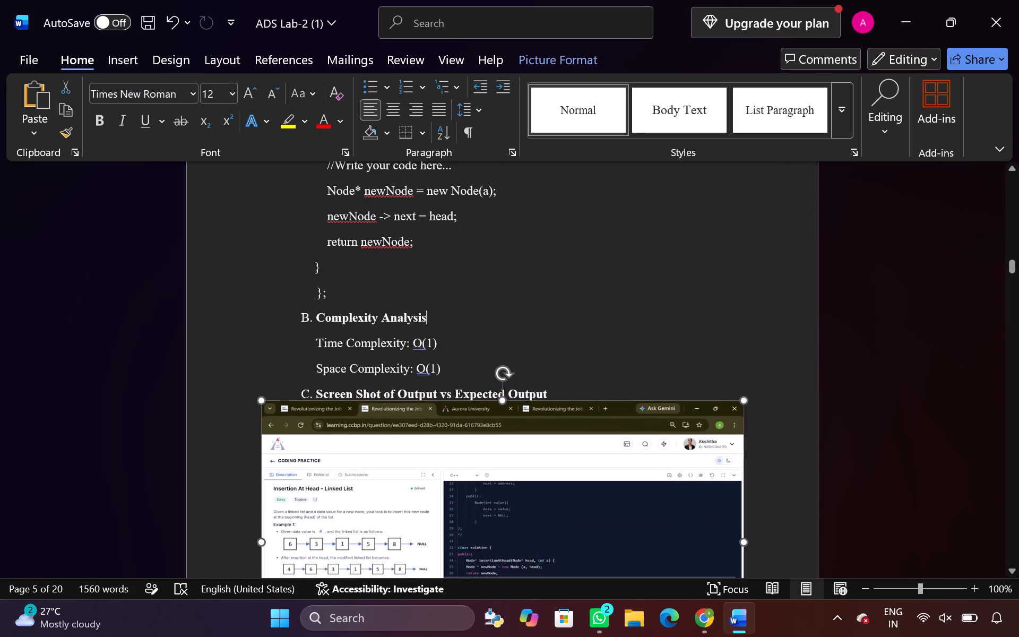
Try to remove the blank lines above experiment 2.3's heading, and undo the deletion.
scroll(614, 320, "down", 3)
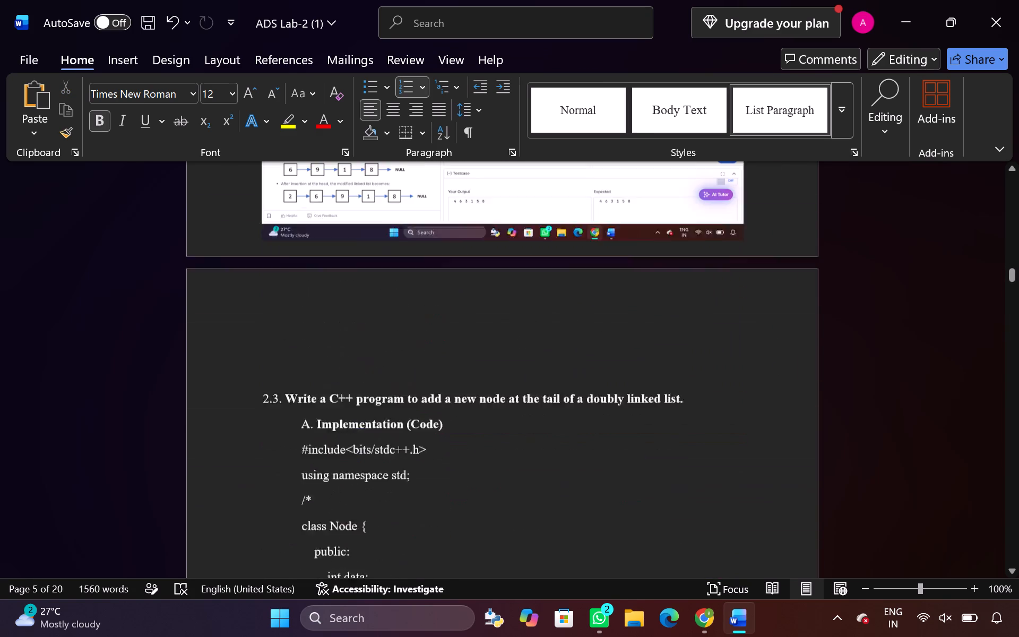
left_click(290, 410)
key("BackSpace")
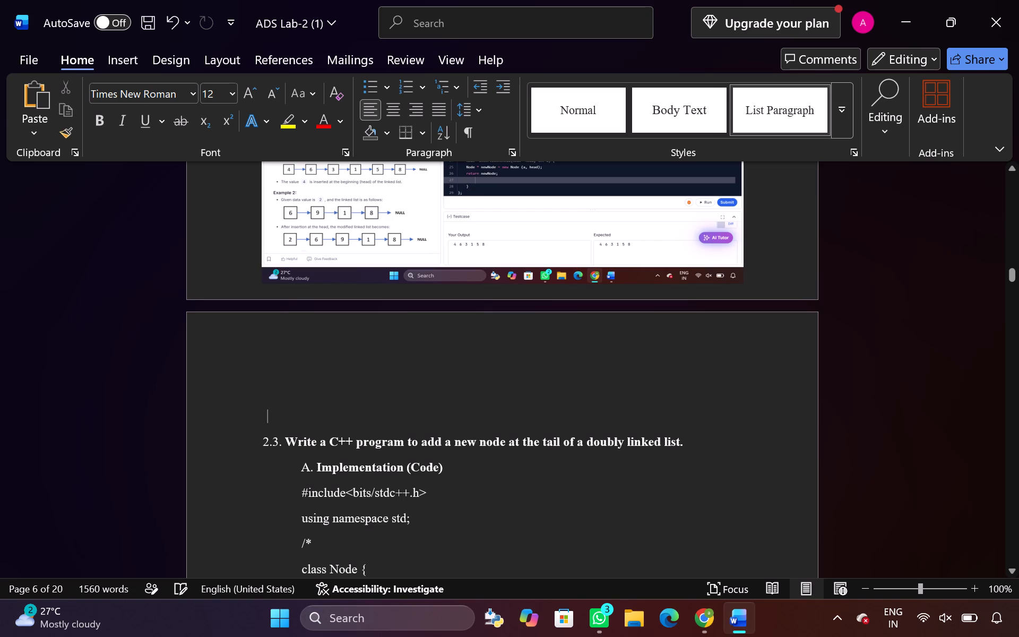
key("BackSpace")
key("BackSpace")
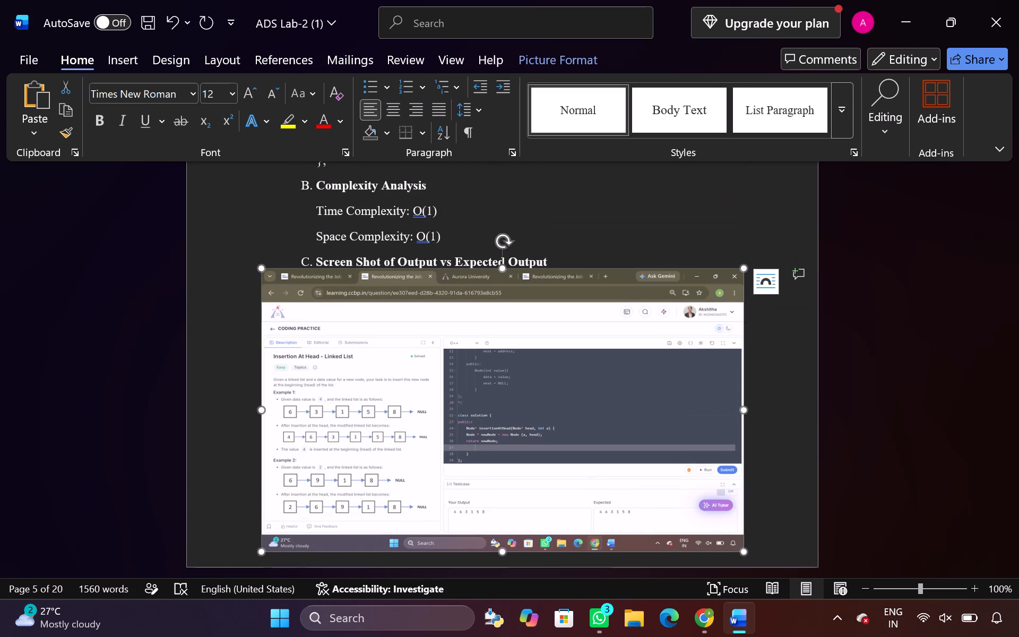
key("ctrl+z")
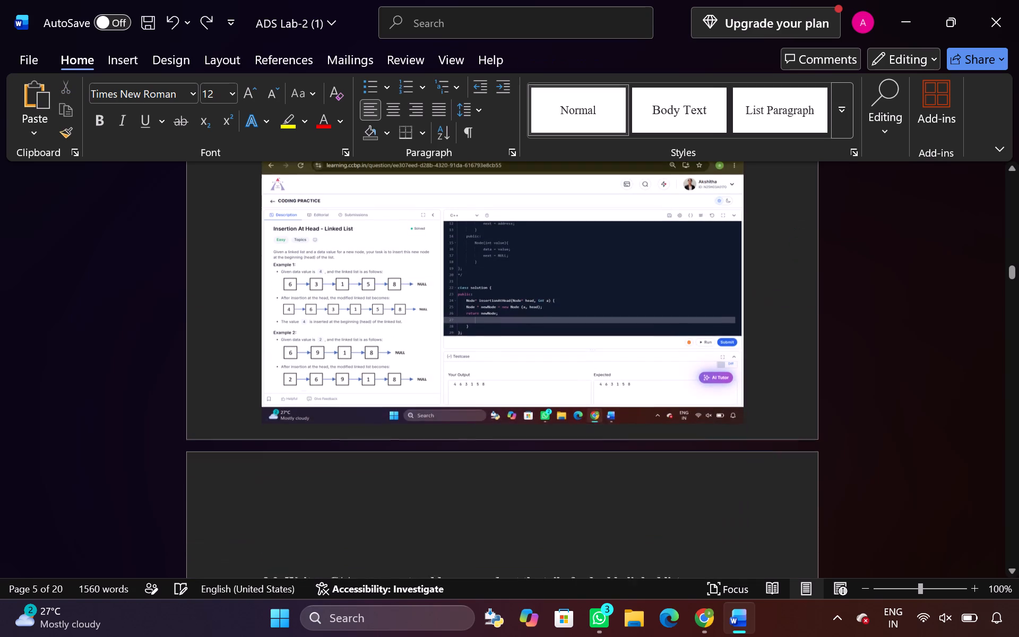
Delete the explanatory bullets and blank line in experiment 2.3's complexity analysis, keeping only the time and space complexity lines.
scroll(290, 410, "down", 3)
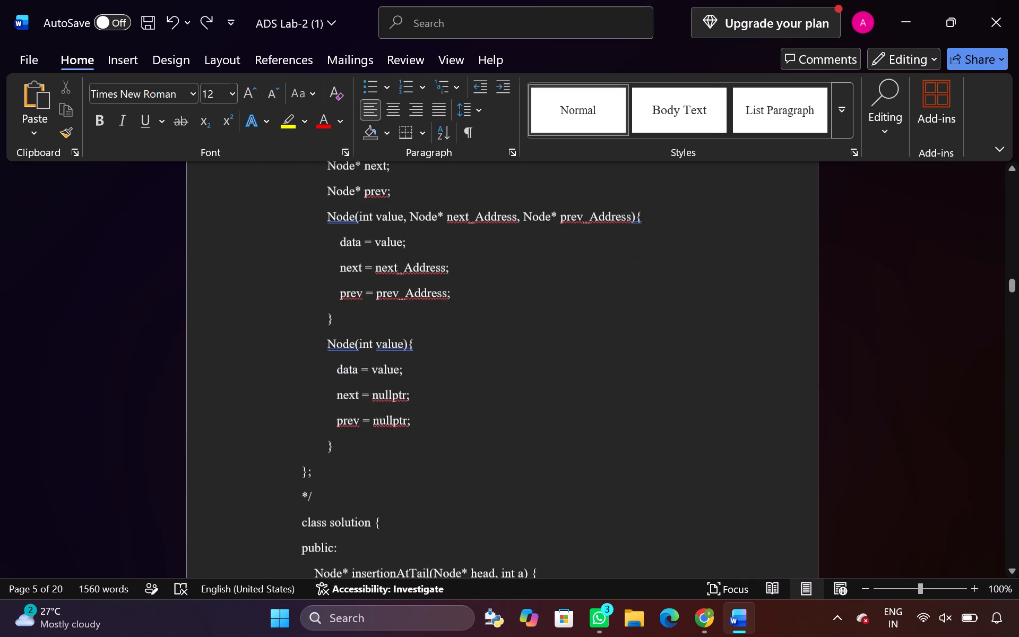
scroll(290, 410, "down", 3)
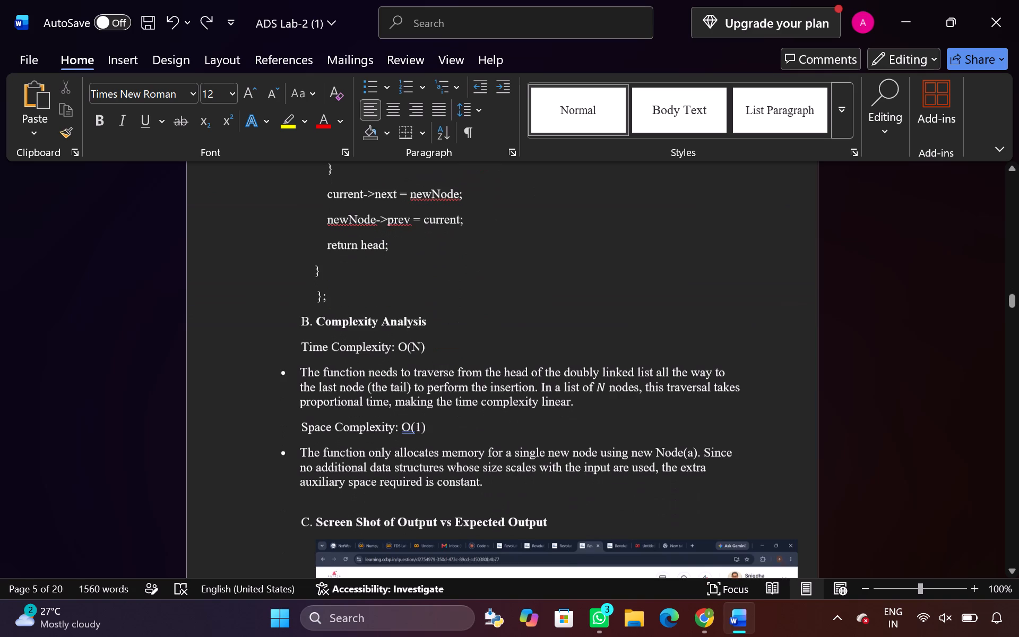
scroll(290, 410, "down", 1)
left_click_drag(293, 361, 499, 392)
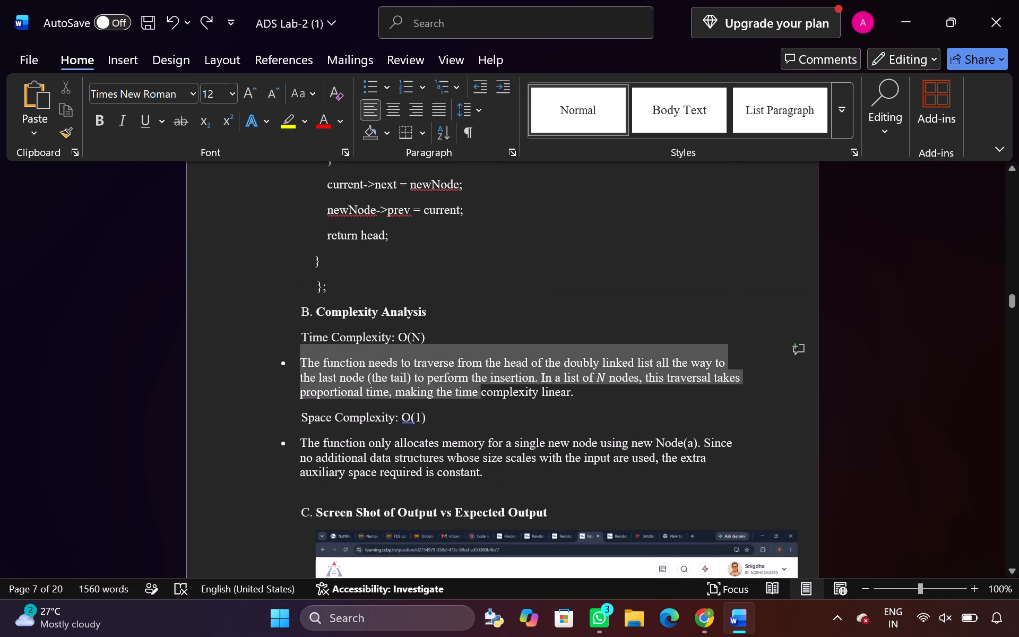
left_click_drag(499, 392, 577, 397)
key("BackSpace")
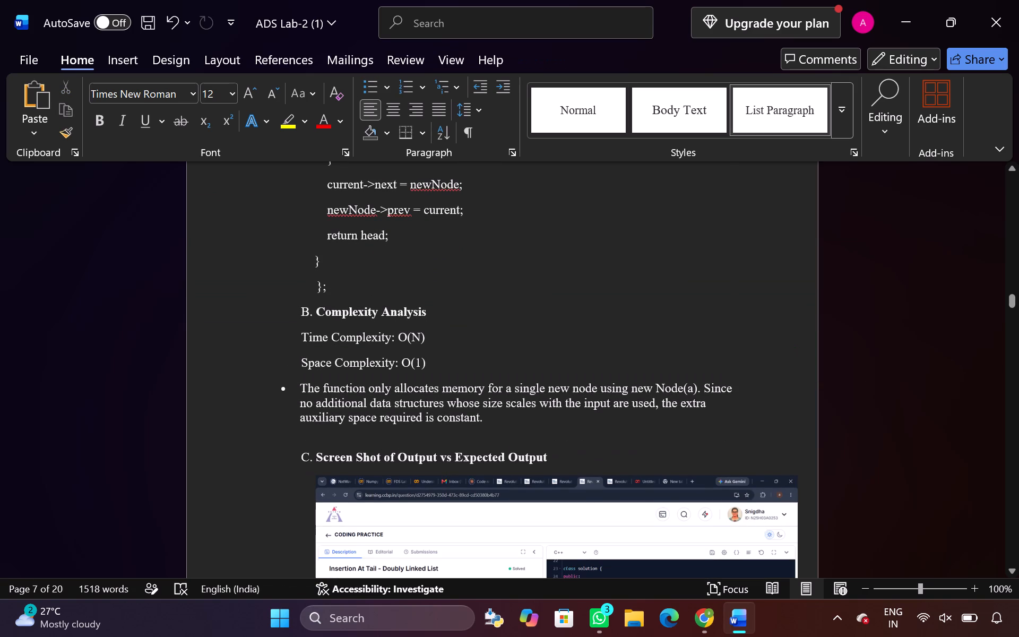
left_click_drag(302, 386, 547, 428)
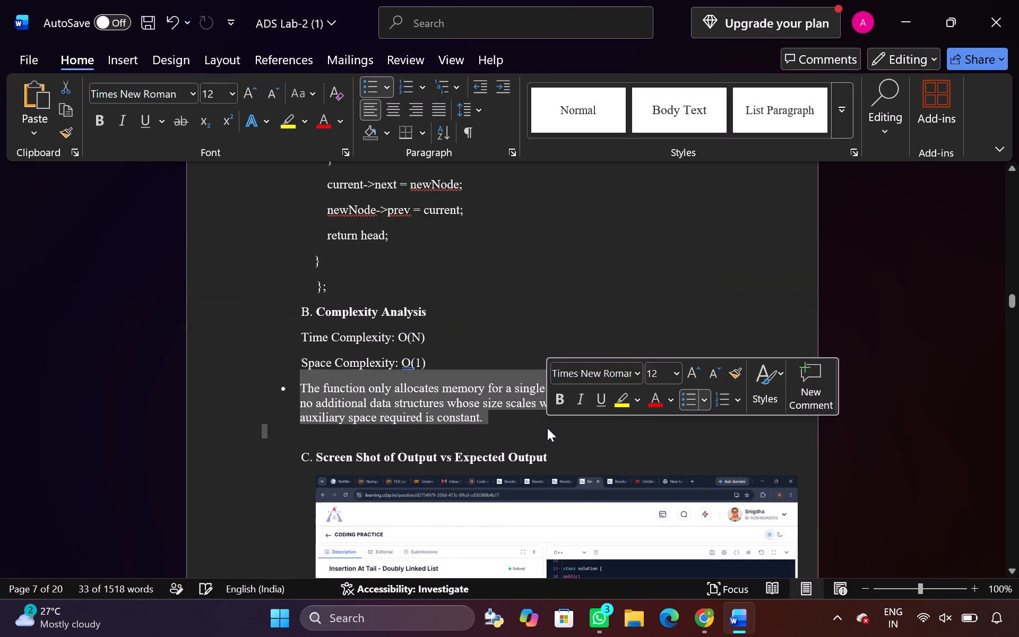
key("BackSpace")
Switch to Chrome, leave the Insertion At Head exercise, and open the Coding Practice list that follows Insertion in Doubly Linked List.
scroll(481, 425, "down", 1)
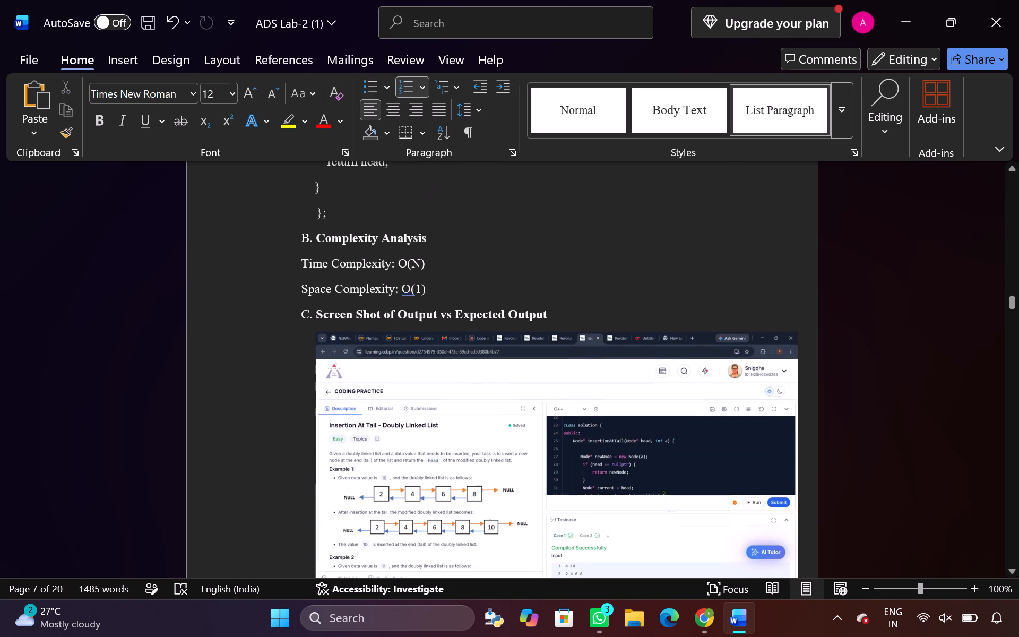
scroll(481, 425, "down", 1)
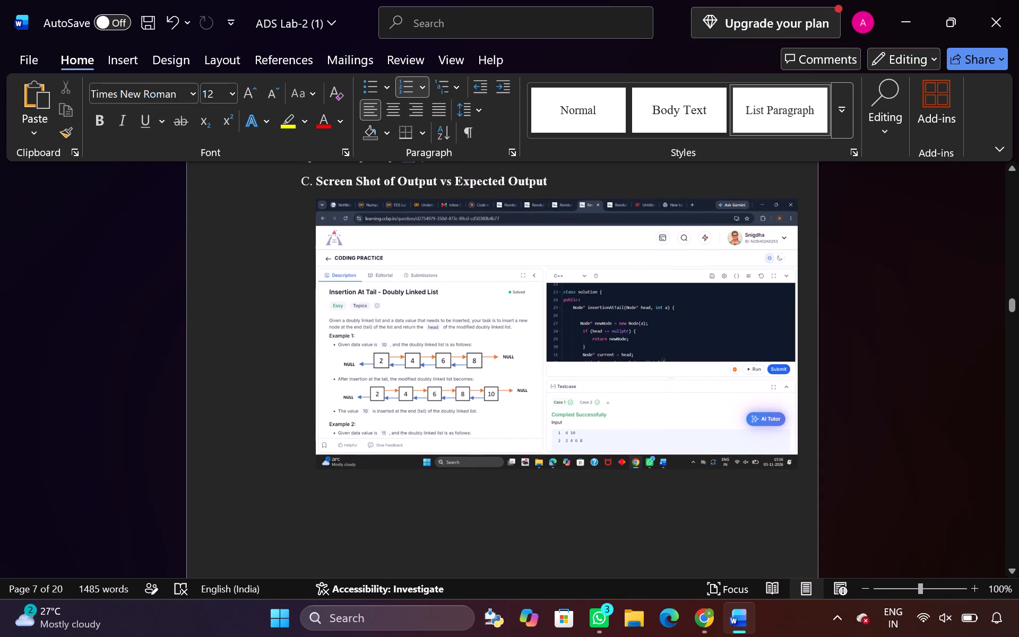
left_click(700, 625)
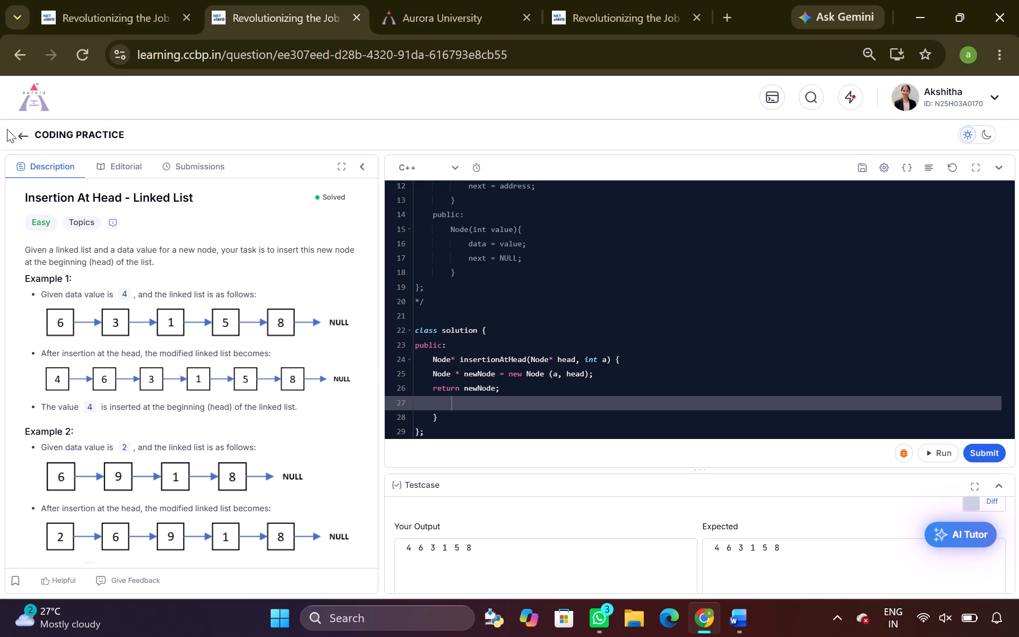
left_click(25, 140)
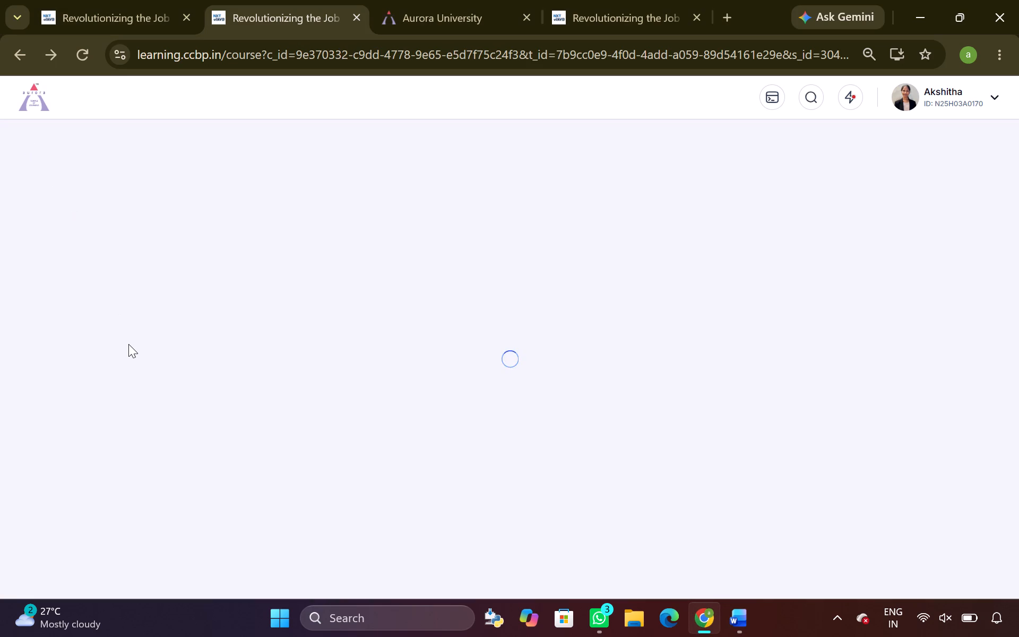
scroll(128, 344, "down", 2)
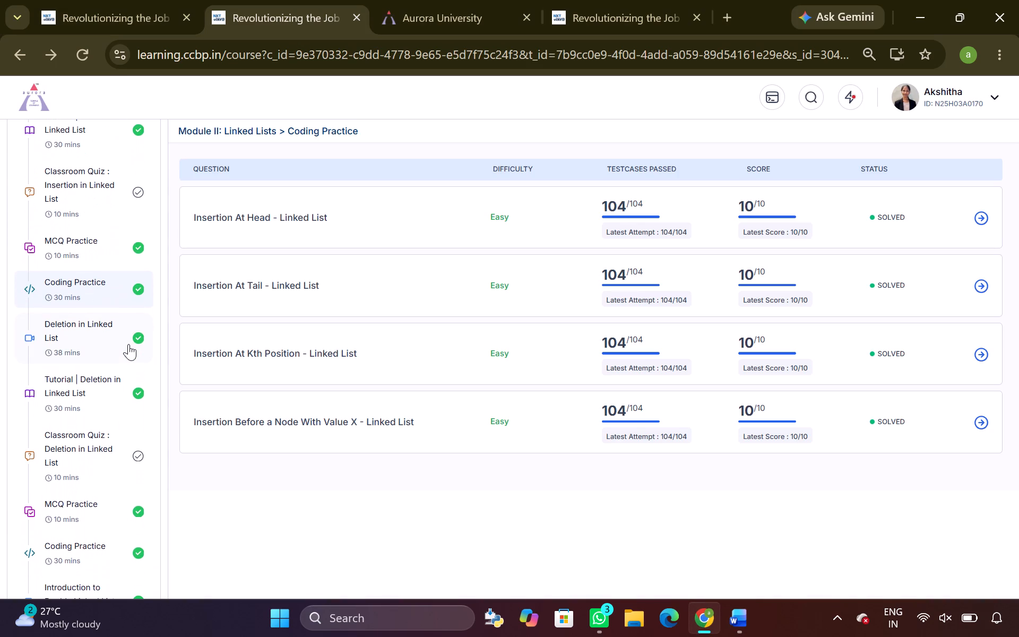
scroll(128, 344, "down", 3)
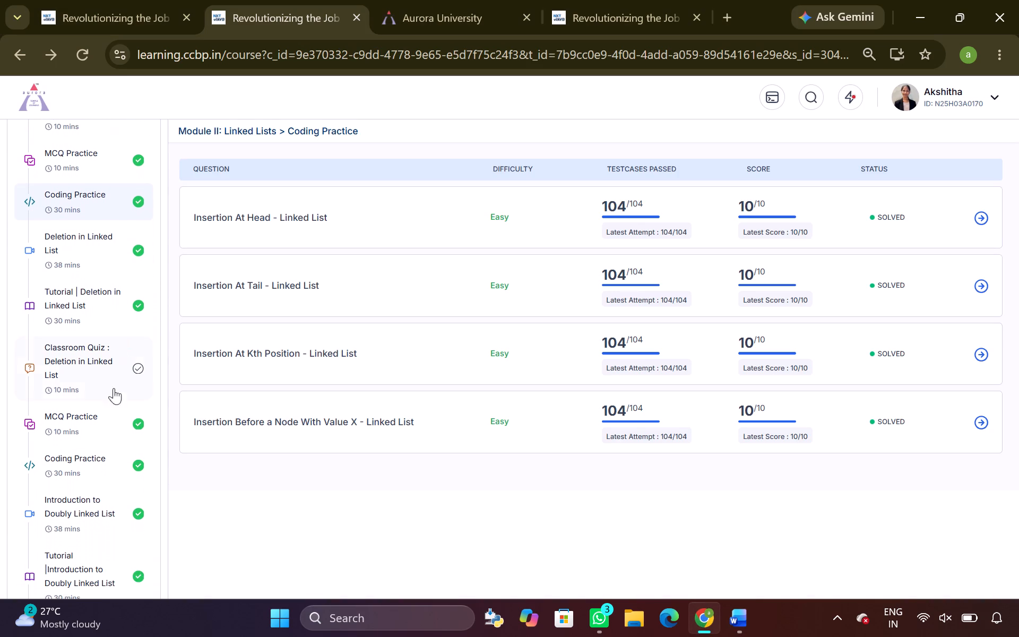
left_click(88, 459)
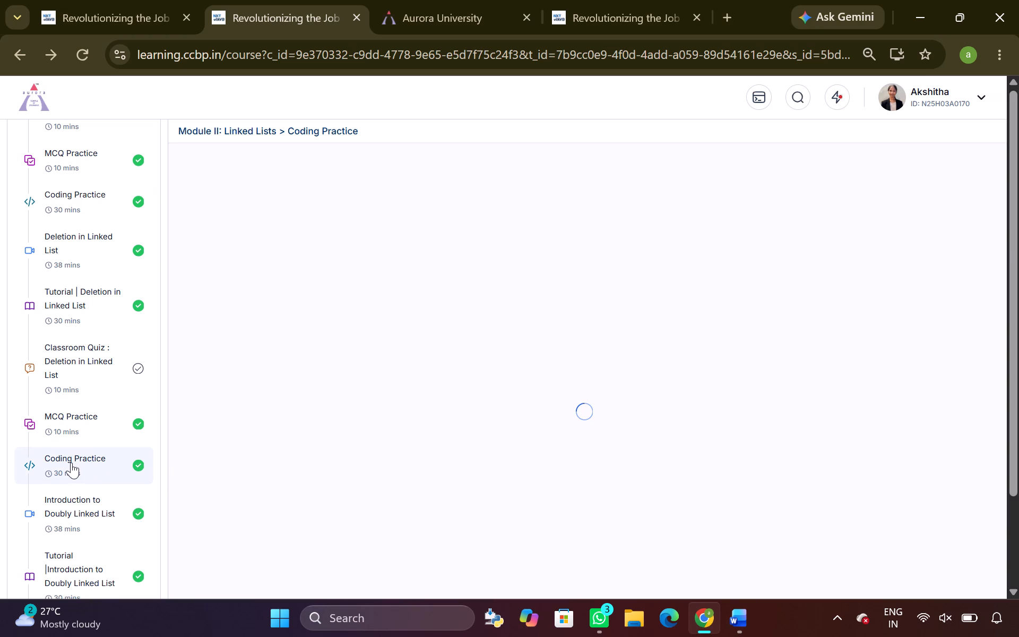
scroll(71, 462, "down", 5)
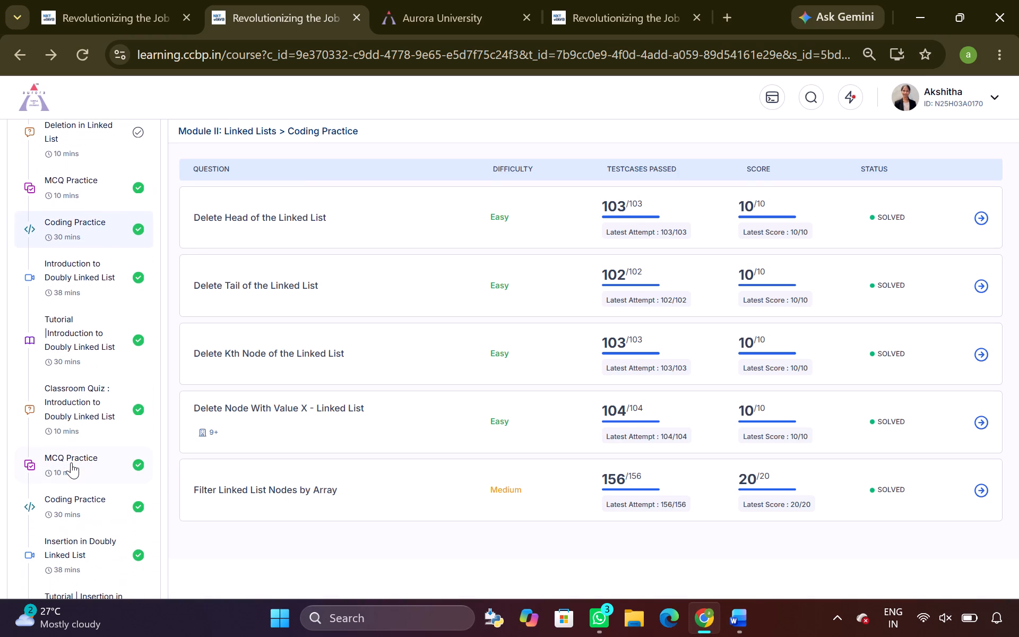
left_click(74, 495)
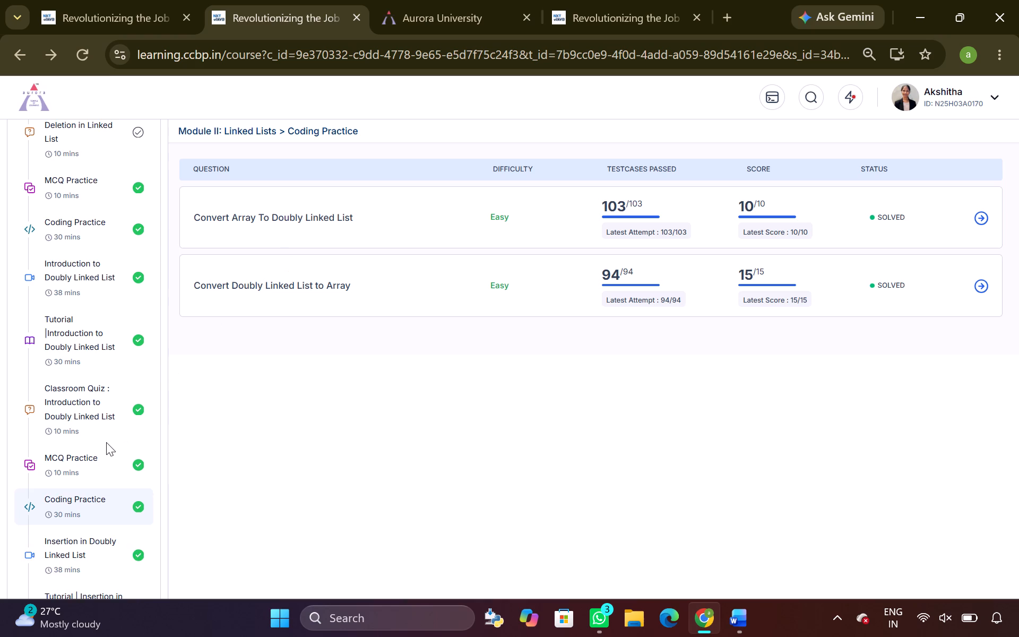
scroll(106, 442, "down", 6)
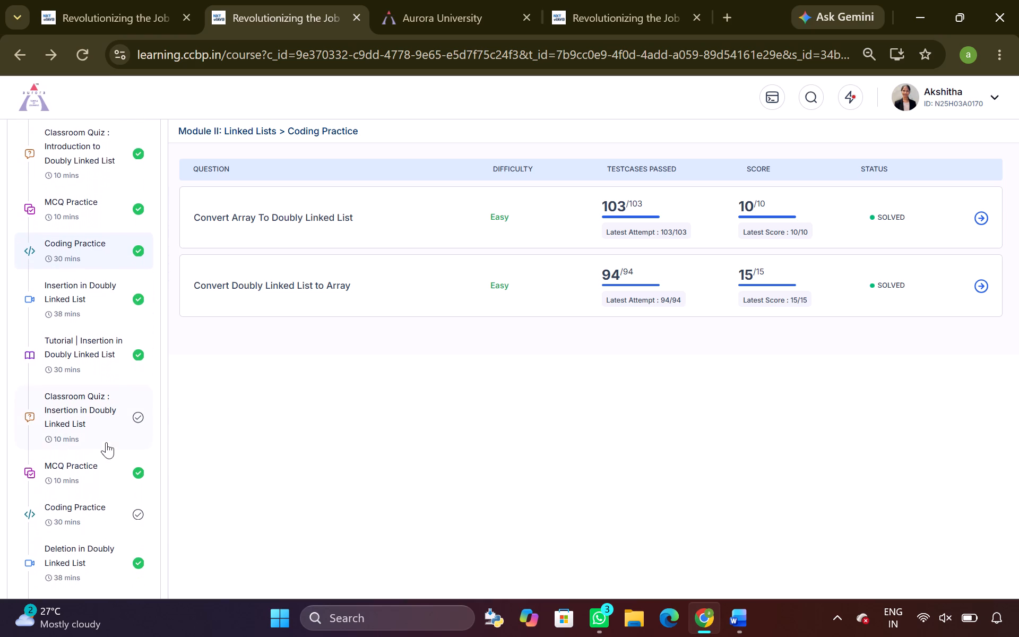
left_click(107, 510)
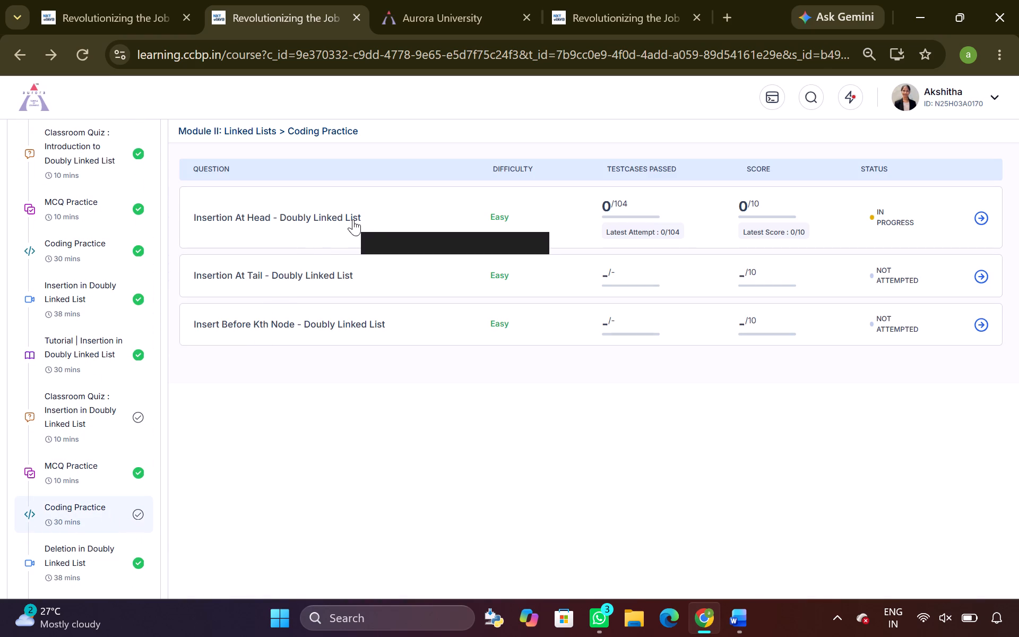
Back in Word, copy experiment 2.3's entire implementation code, from the #include line through the class's closing brace.
left_click(737, 614)
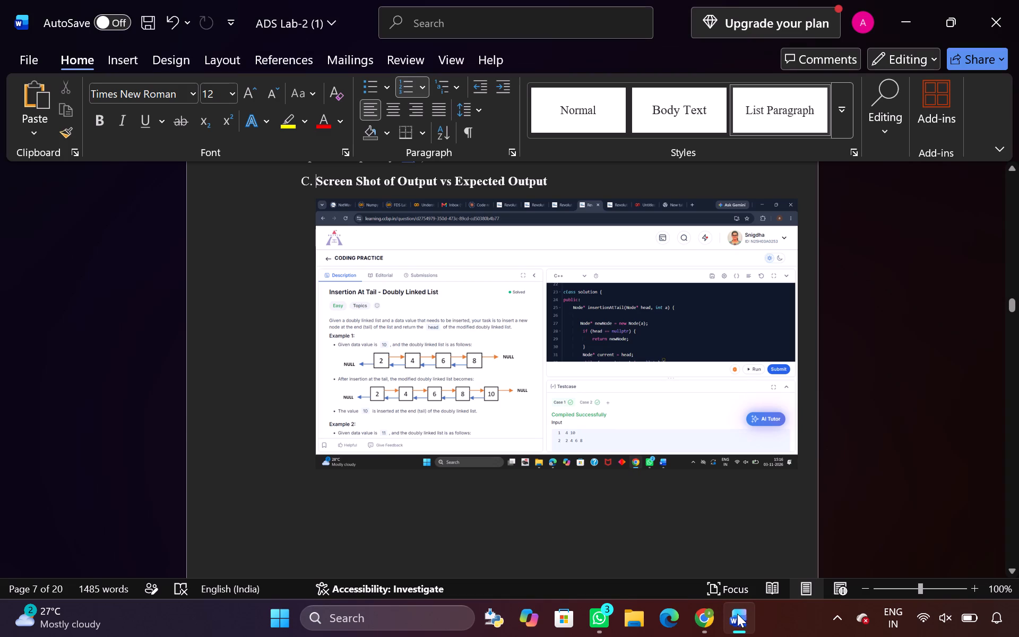
scroll(537, 368, "up", 2)
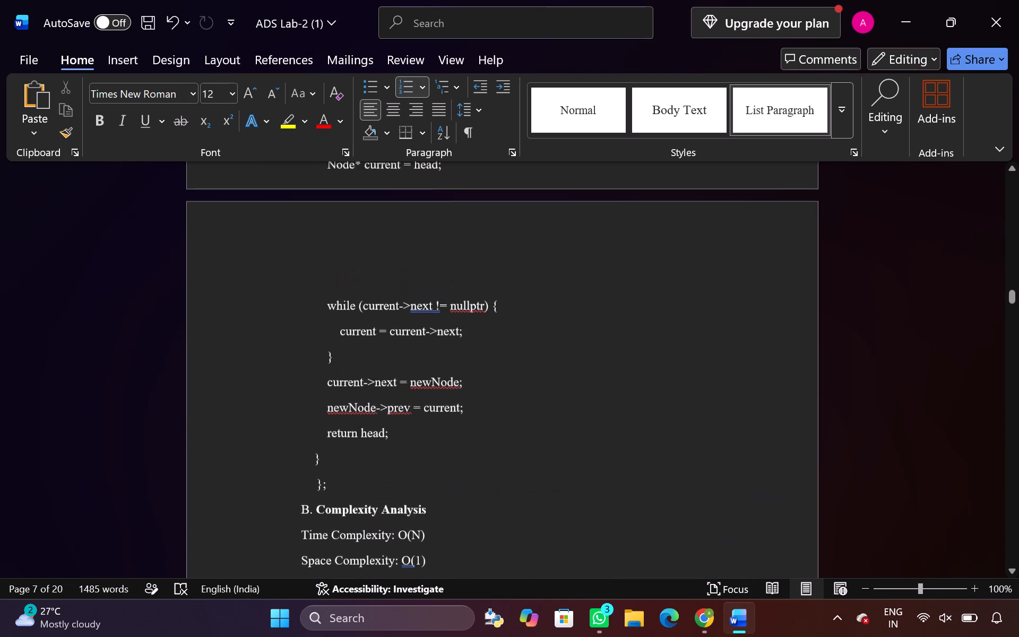
scroll(537, 368, "up", 6)
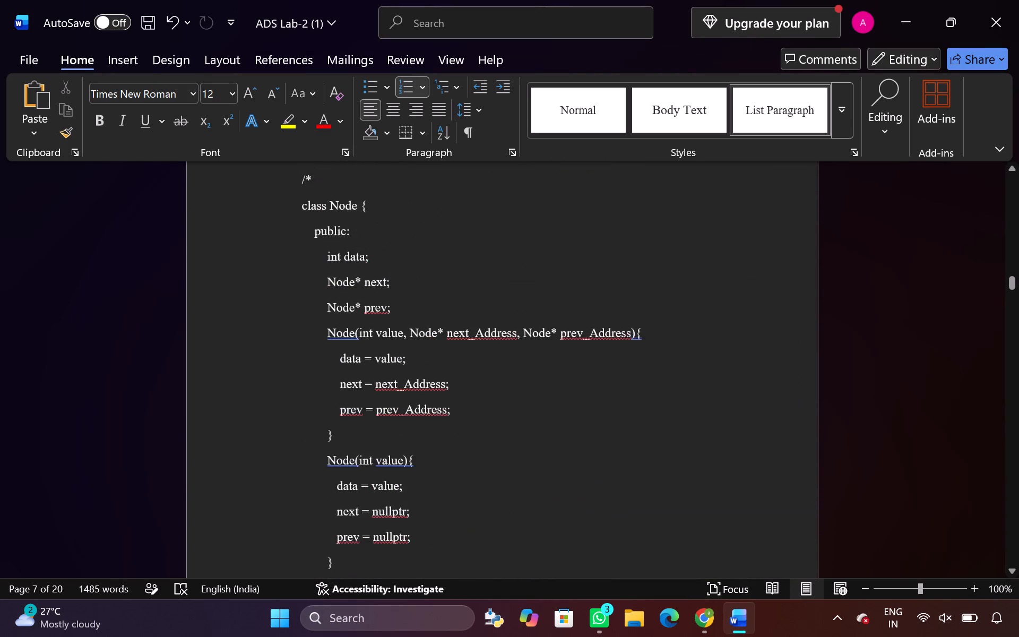
scroll(537, 368, "up", 1)
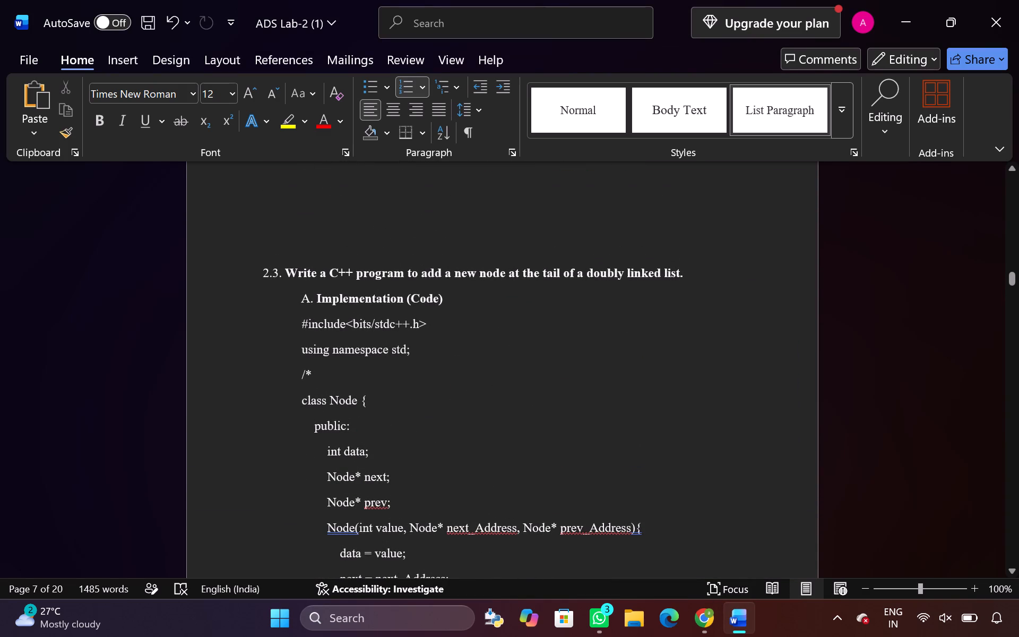
left_click_drag(299, 322, 426, 572)
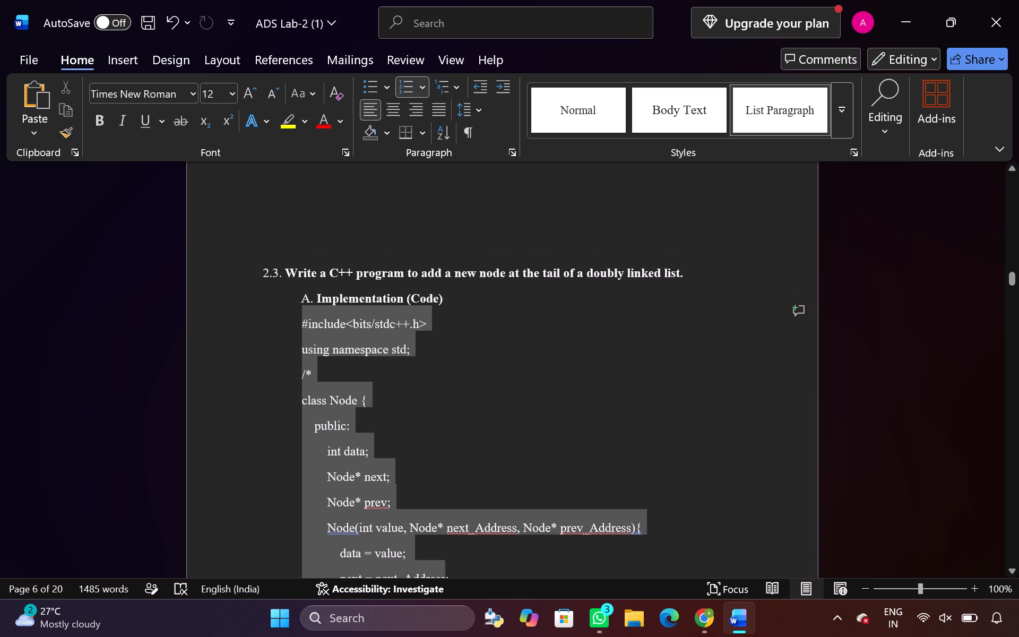
left_click_drag(426, 572, 431, 588)
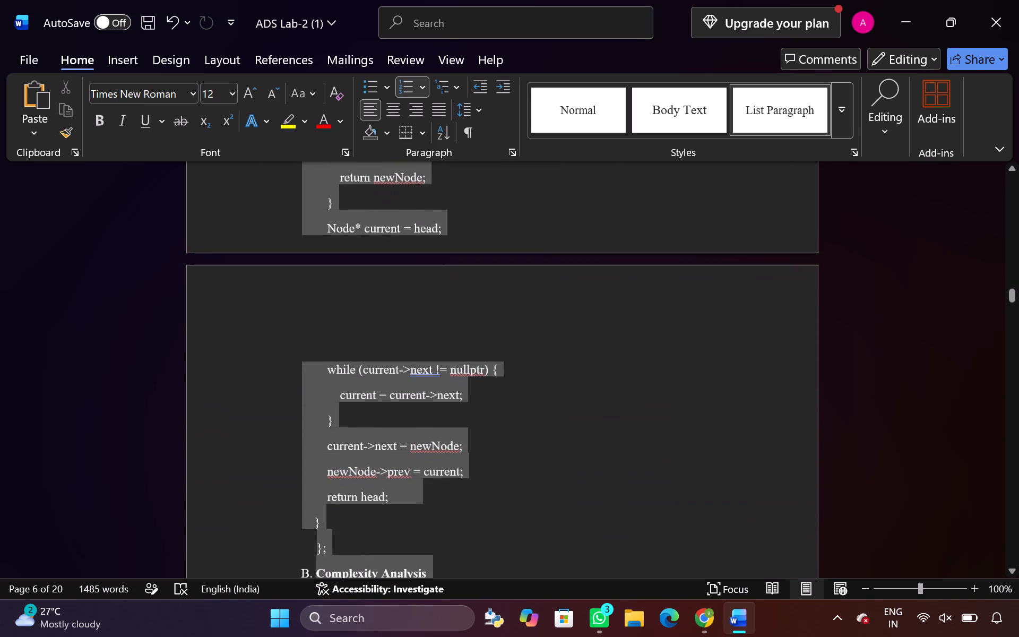
left_click_drag(431, 588, 332, 410)
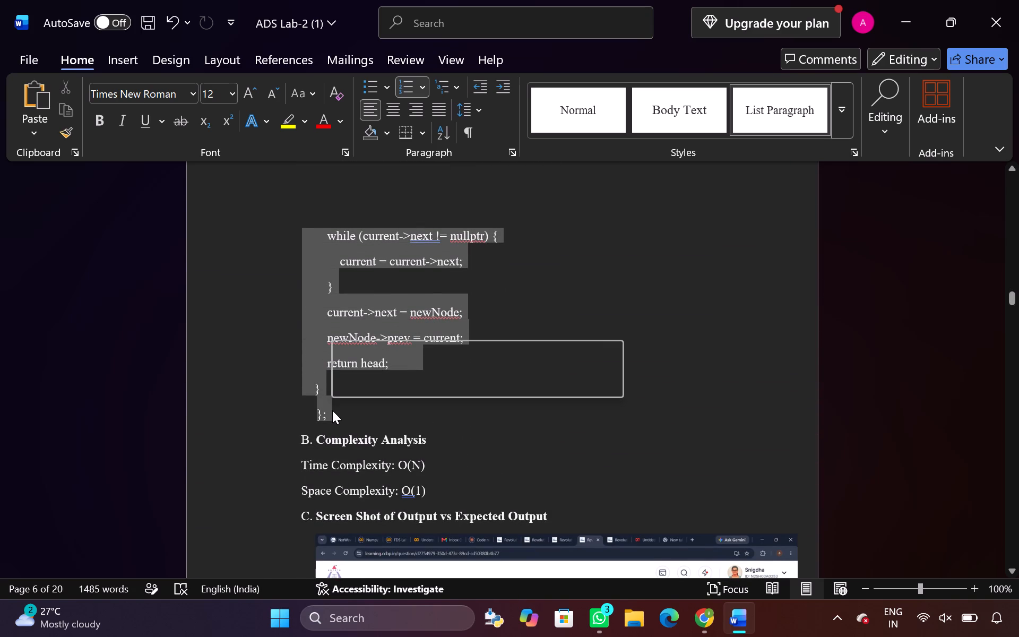
key("ctrl+c")
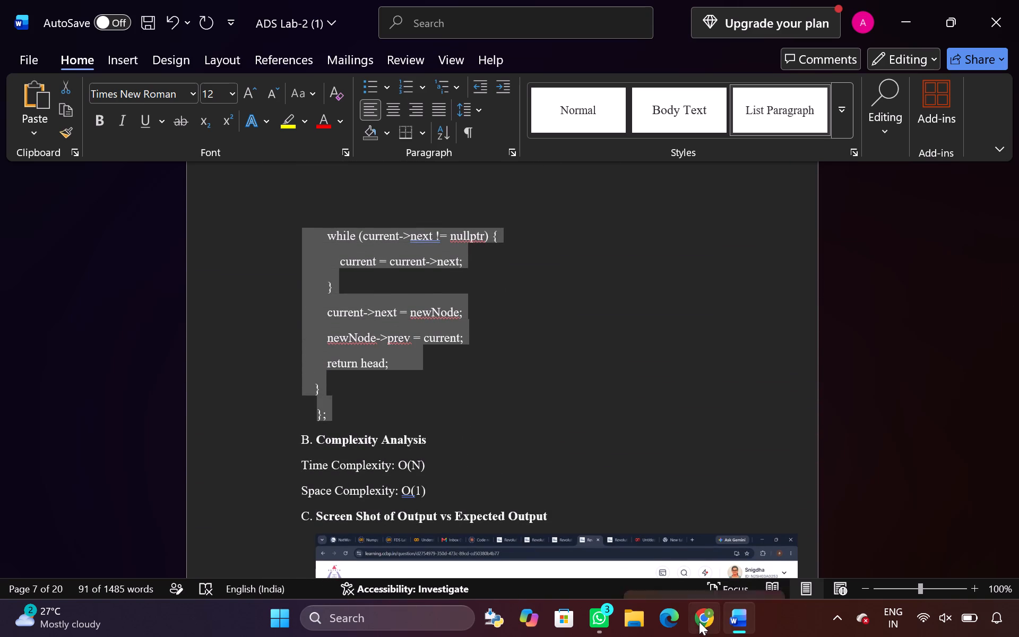
In Chrome, open the Insertion At Tail - Doubly Linked List exercise and replace its starter code with the copied code.
left_click(699, 622)
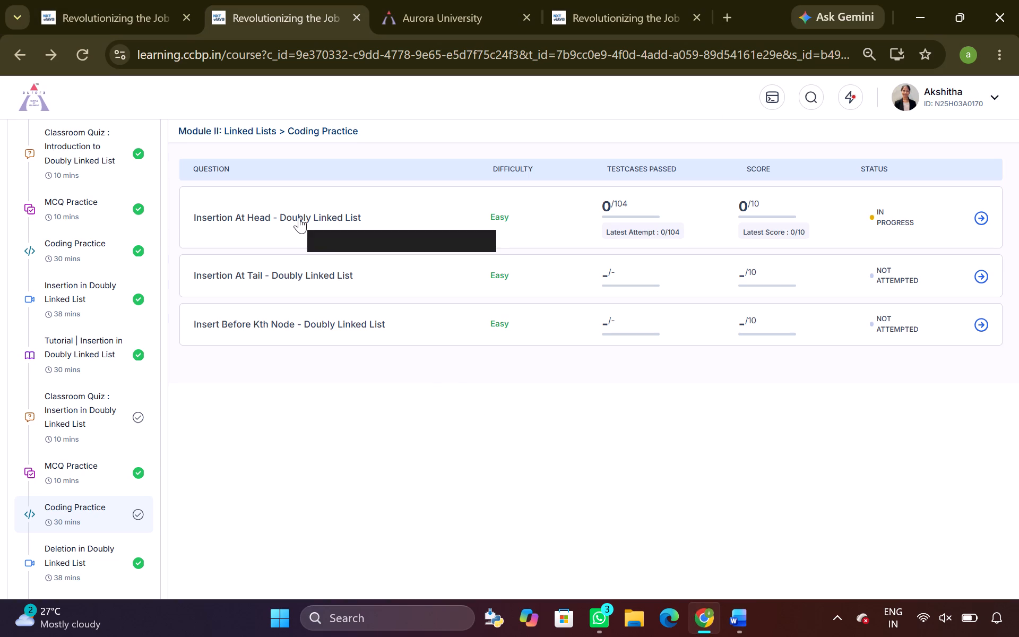
left_click(298, 273)
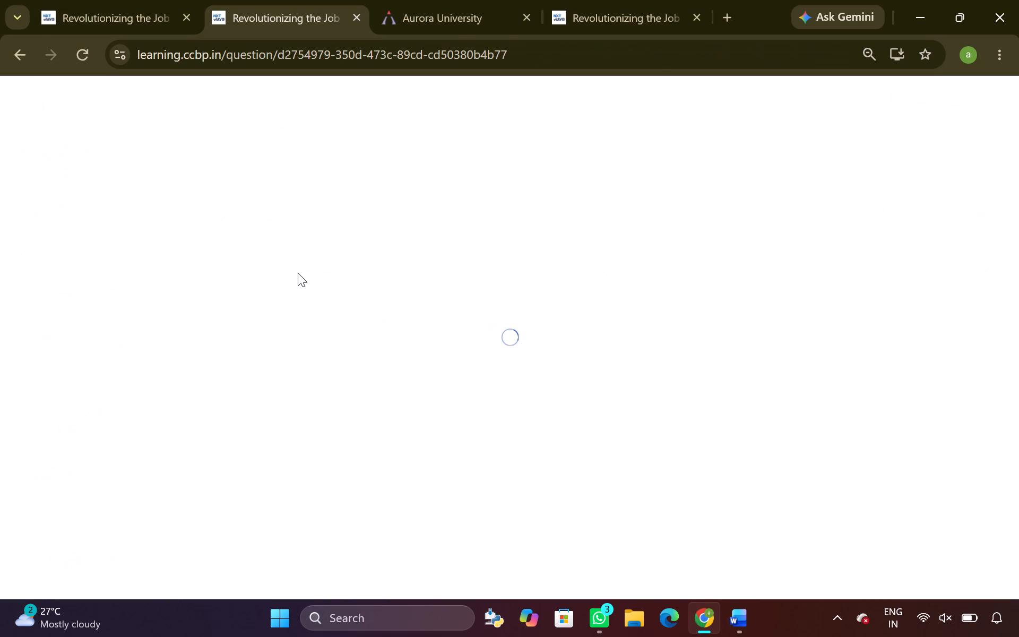
left_click(556, 253)
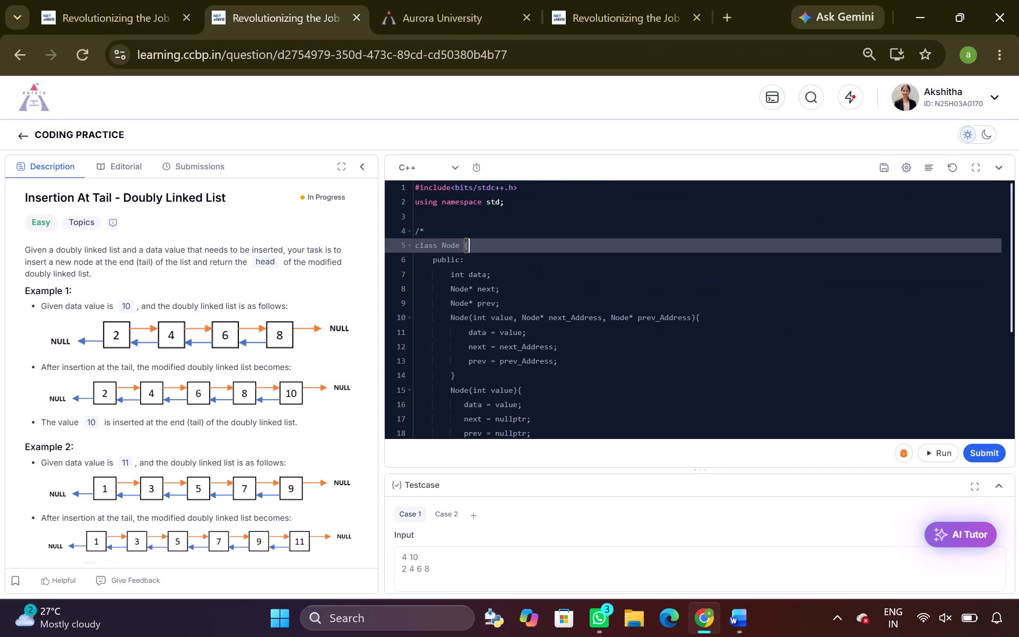
key("ctrl+a")
key("BackSpace")
key("ctrl+v")
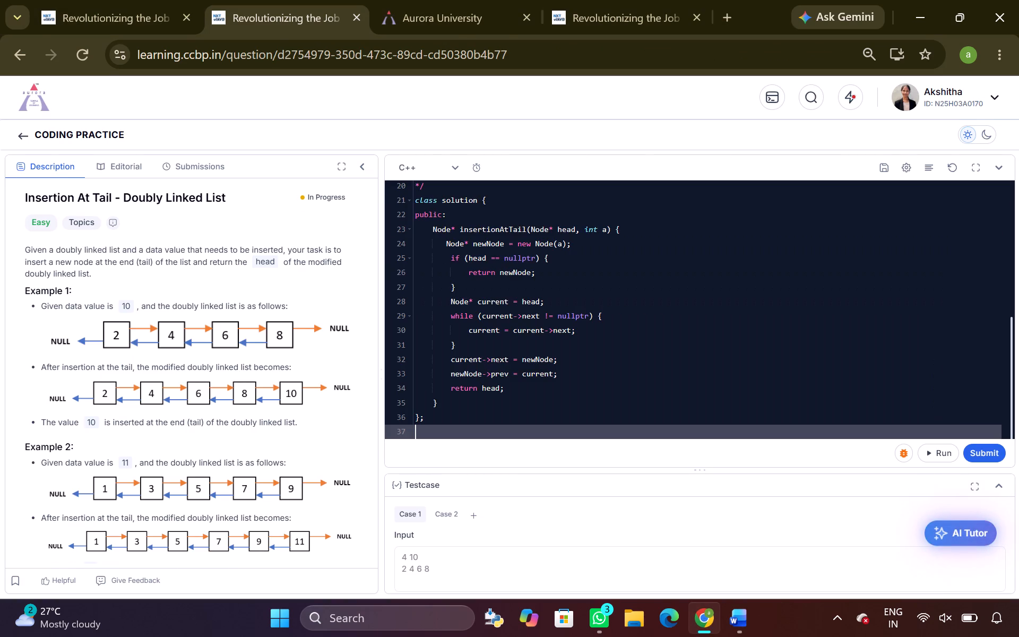
Run the Insertion At Tail solution on the sample test cases and look through the code down to its end.
left_click(940, 452)
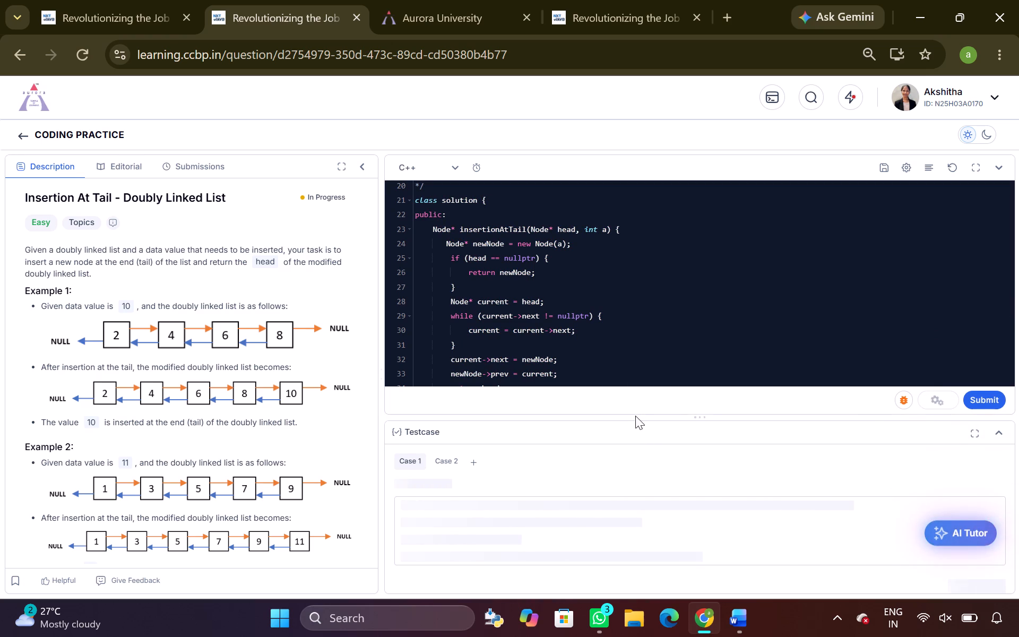
scroll(628, 337, "up", 8)
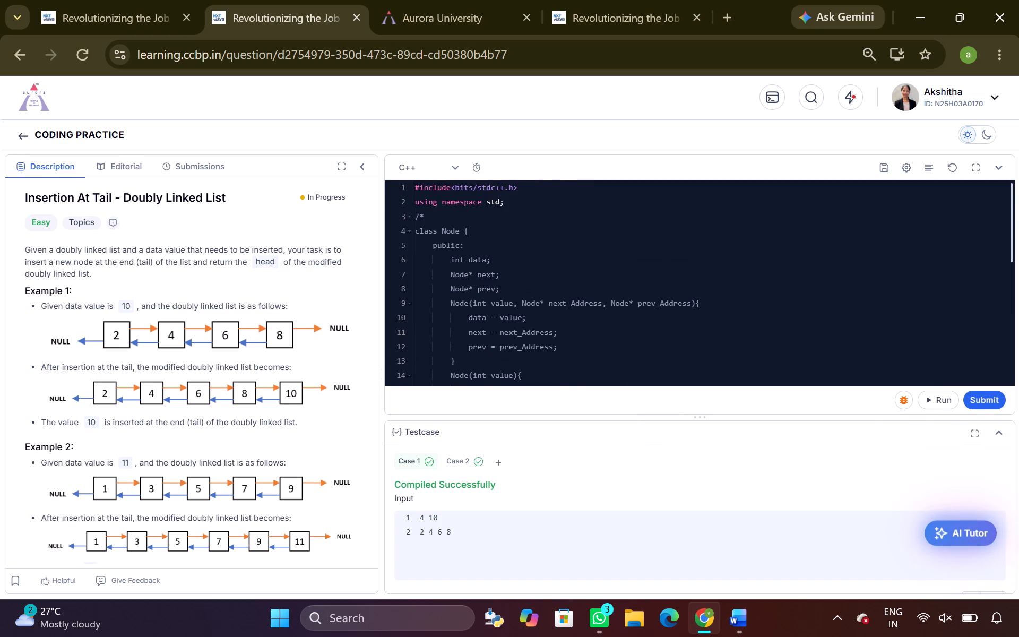
scroll(628, 337, "down", 7)
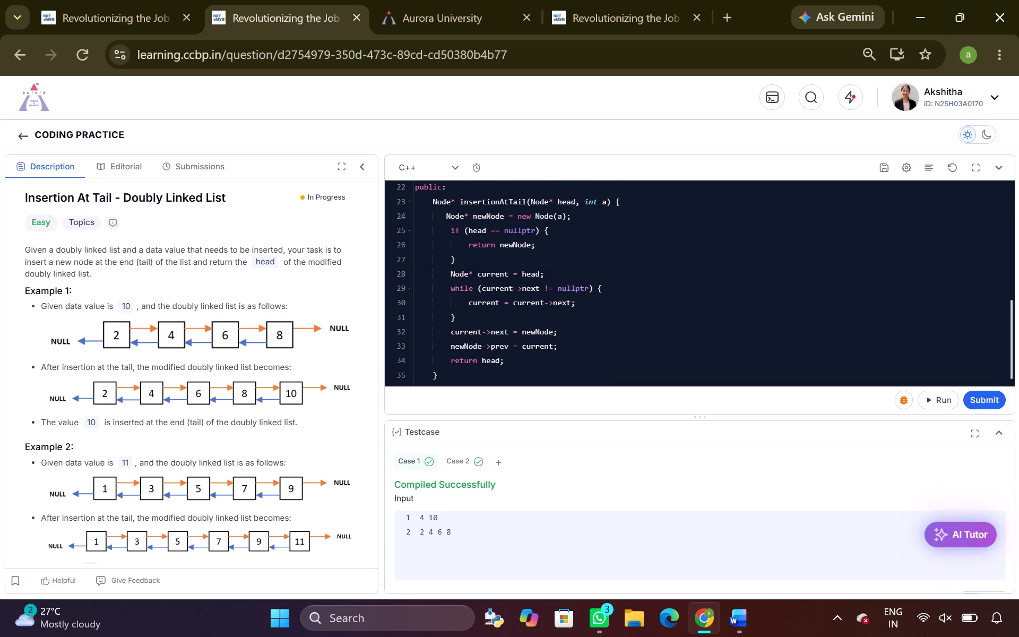
Enlarge the code area, bring the test case's actual and expected outputs into view, and capture a full-screen screenshot.
left_click(654, 425)
left_click_drag(654, 417, 654, 466)
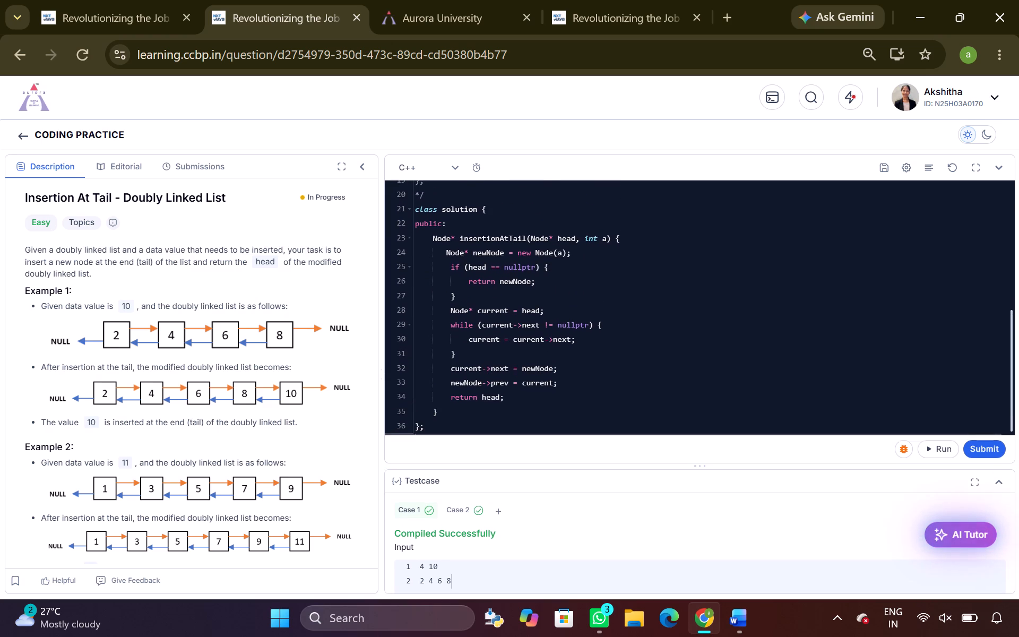
scroll(603, 533, "down", 2)
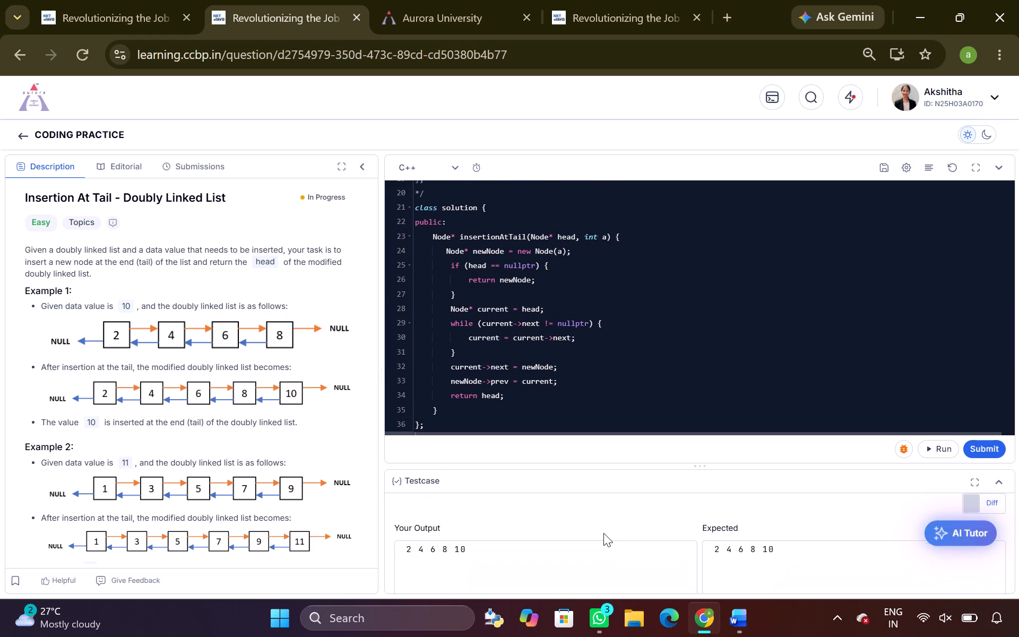
scroll(603, 533, "down", 1)
key("Print")
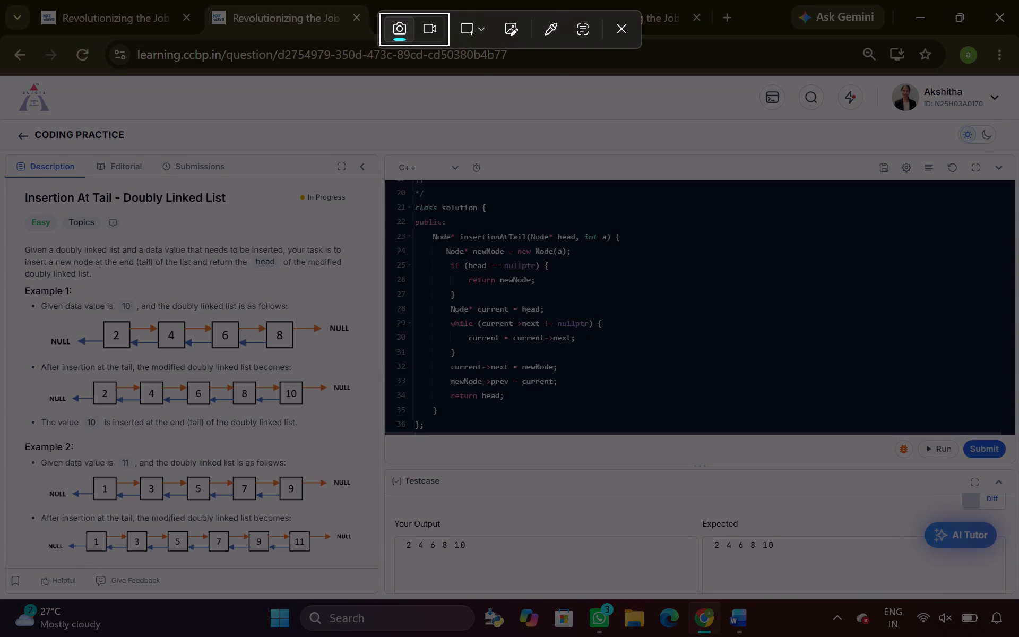
left_click(482, 29)
left_click(495, 94)
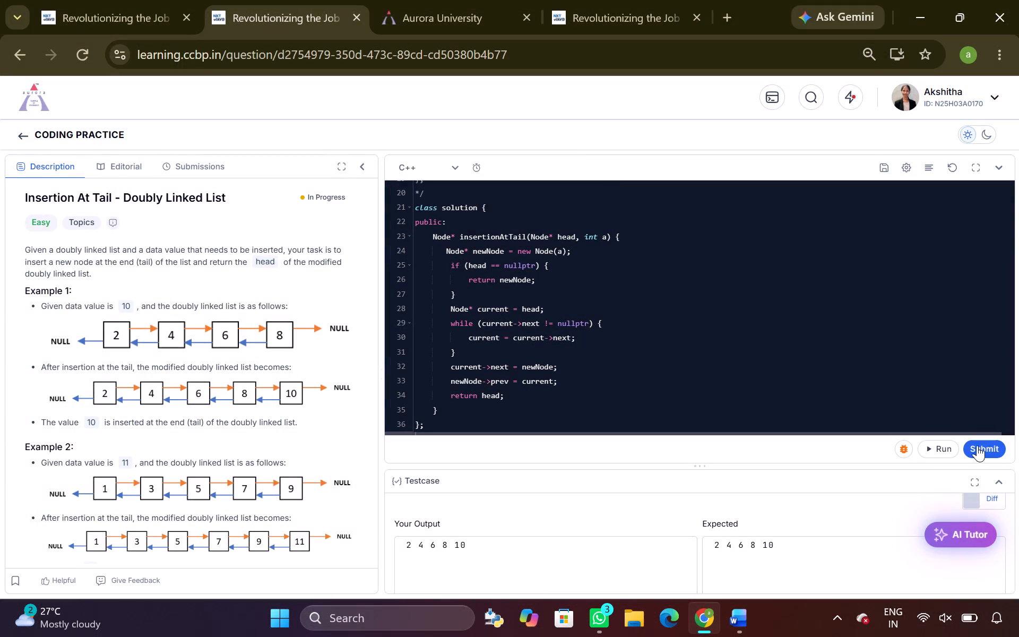
Submit the Insertion At Tail solution for grading, checking Word briefly before returning to Chrome.
left_click(981, 451)
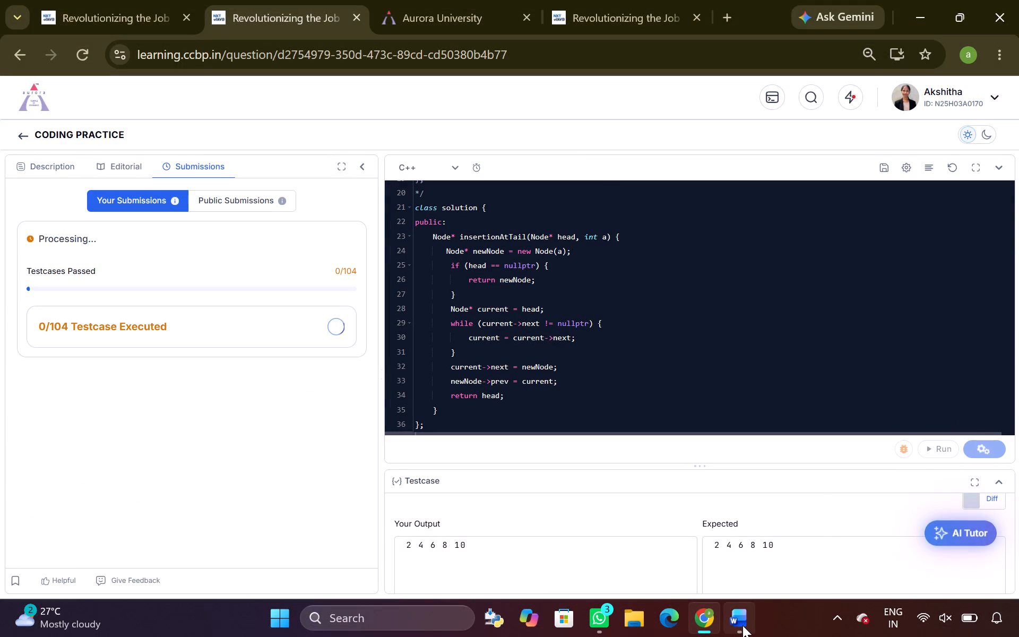
left_click(749, 548)
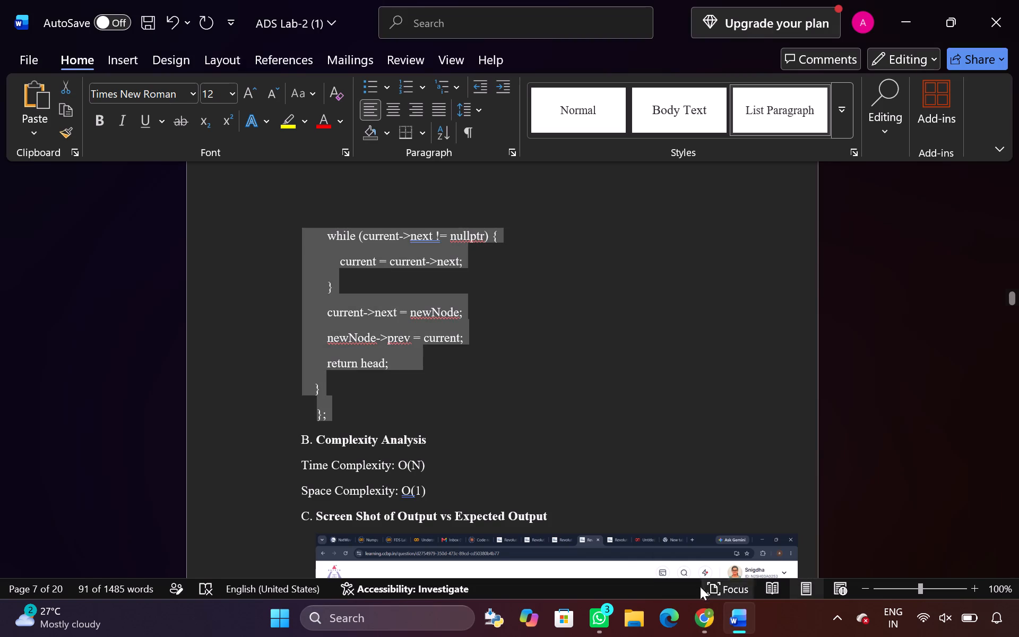
left_click(697, 621)
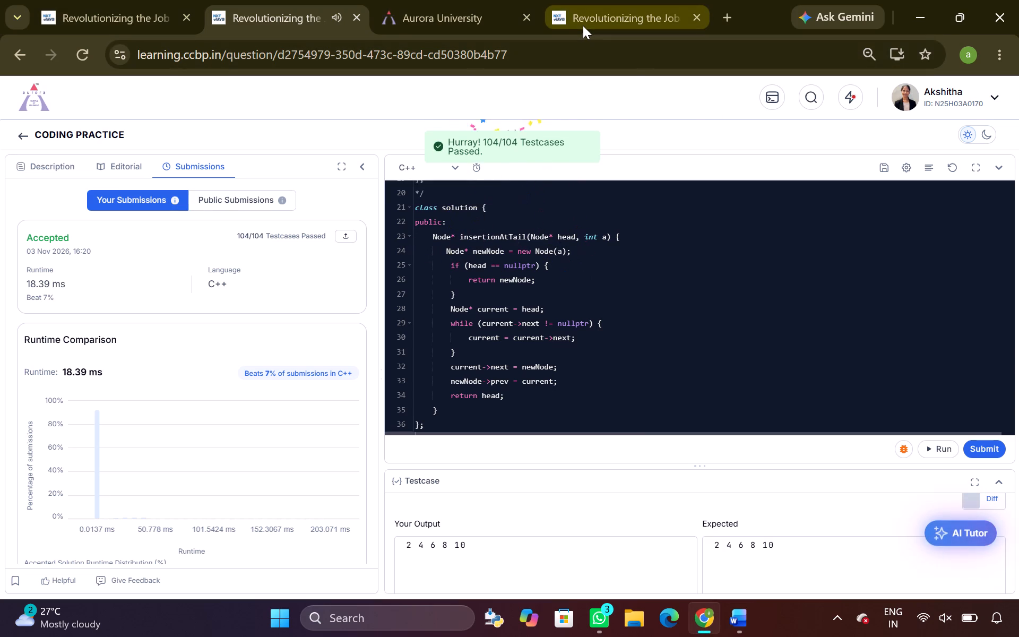
Go to the Data Interpretation course page and advance the Company Specific Session - DI slides from slide 8 to slide 10.
left_click(583, 25)
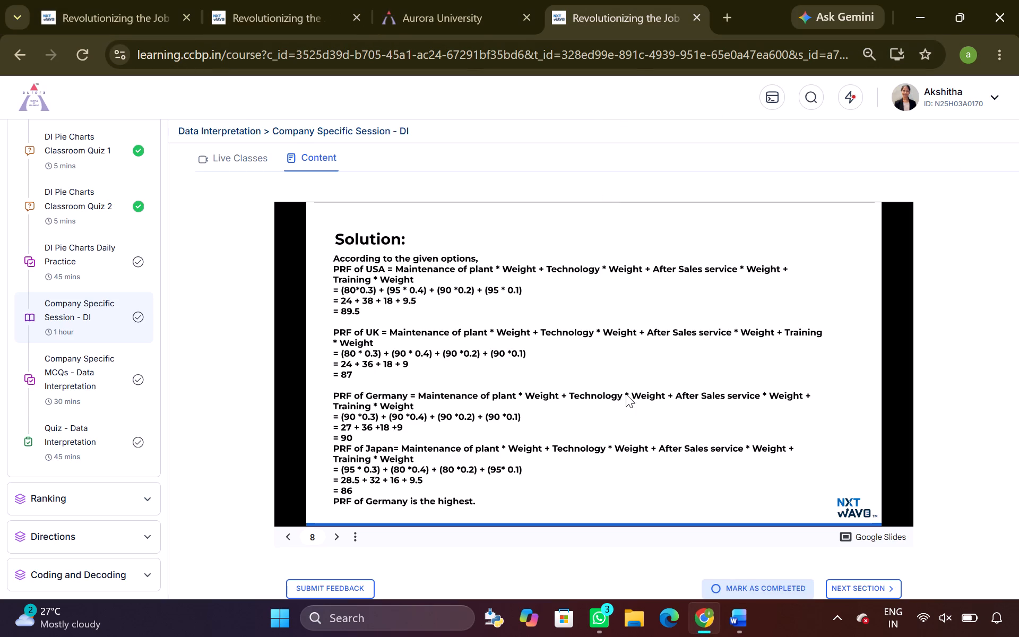
left_click(626, 394)
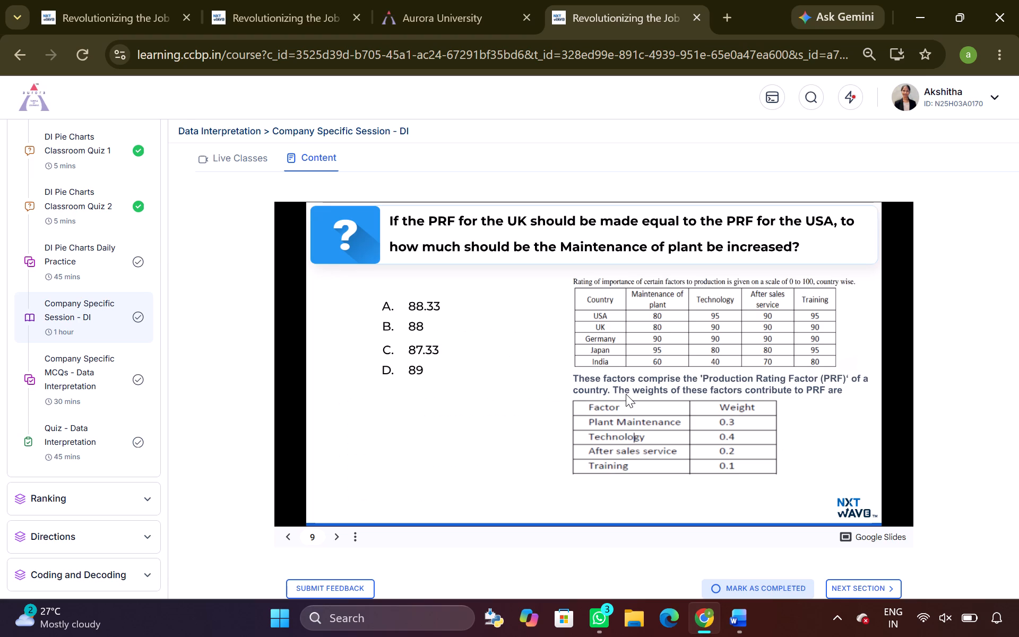
left_click(626, 394)
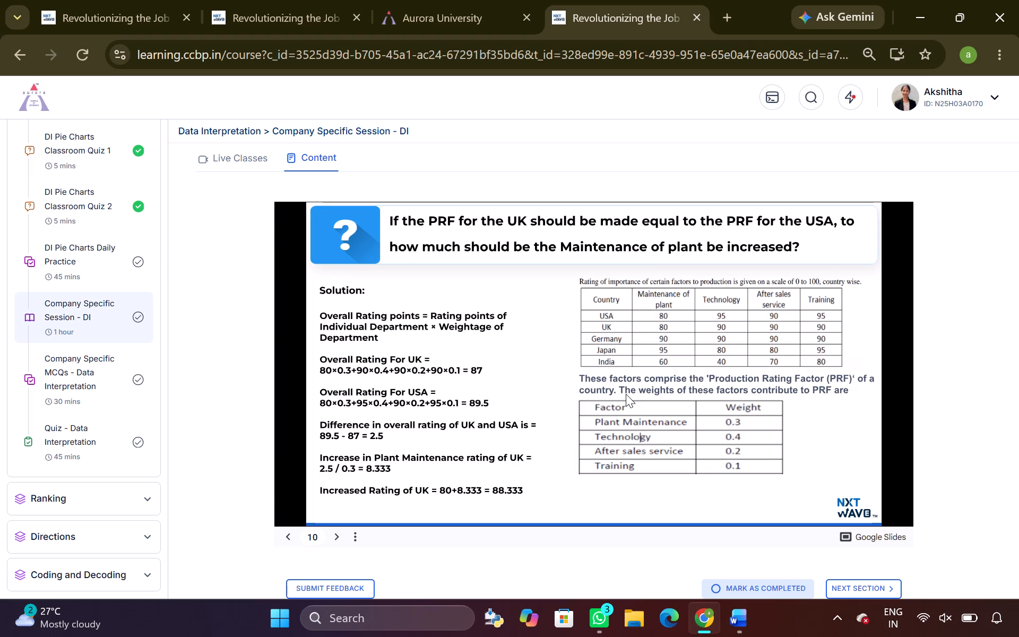
In Word, replace the old output screenshots under experiment 2.3's Screen Shot of Output vs Expected Output heading with the captured screenshot.
left_click(741, 624)
scroll(556, 380, "down", 1)
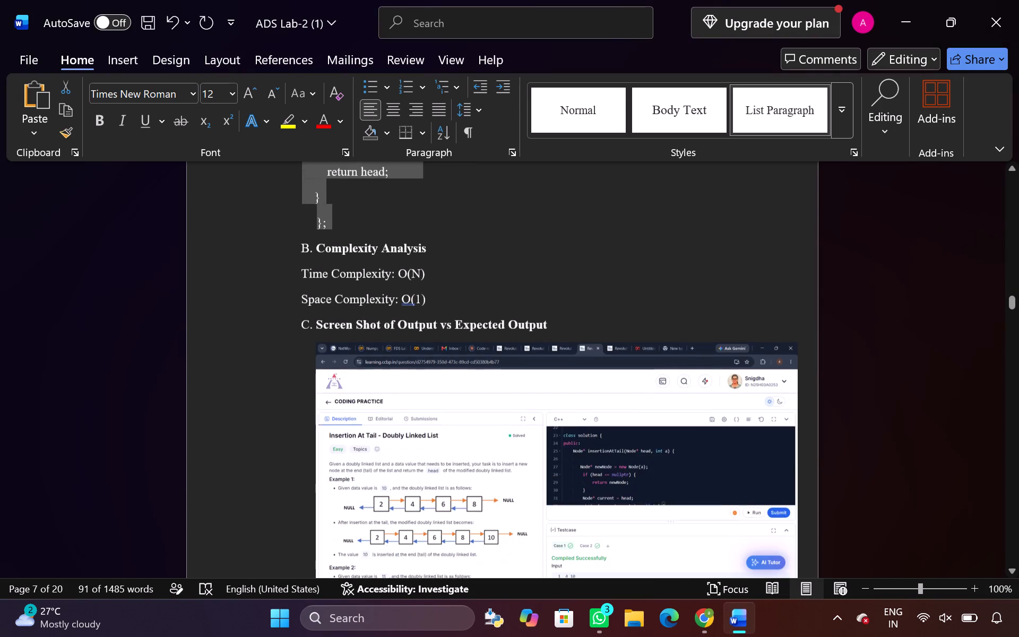
scroll(556, 380, "down", 1)
left_click(556, 380)
key("BackSpace")
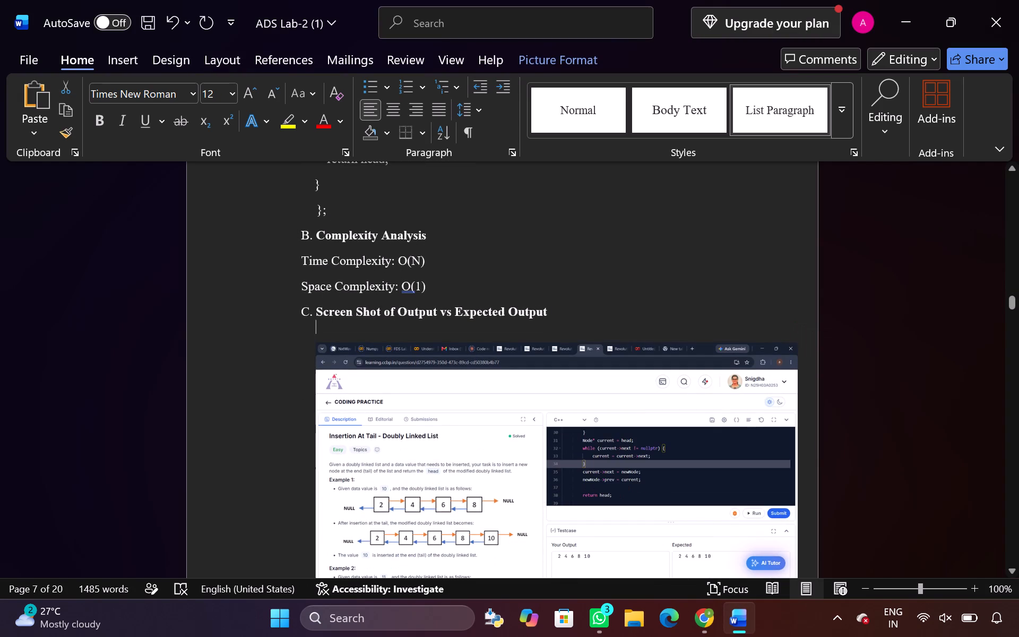
left_click(572, 421)
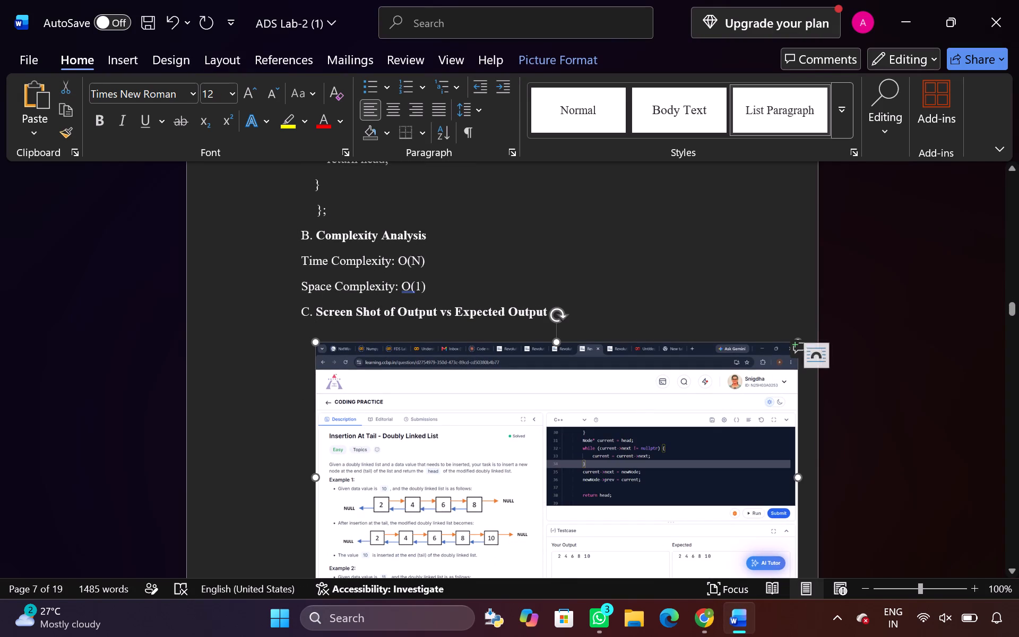
key("BackSpace")
key("BackSpace")
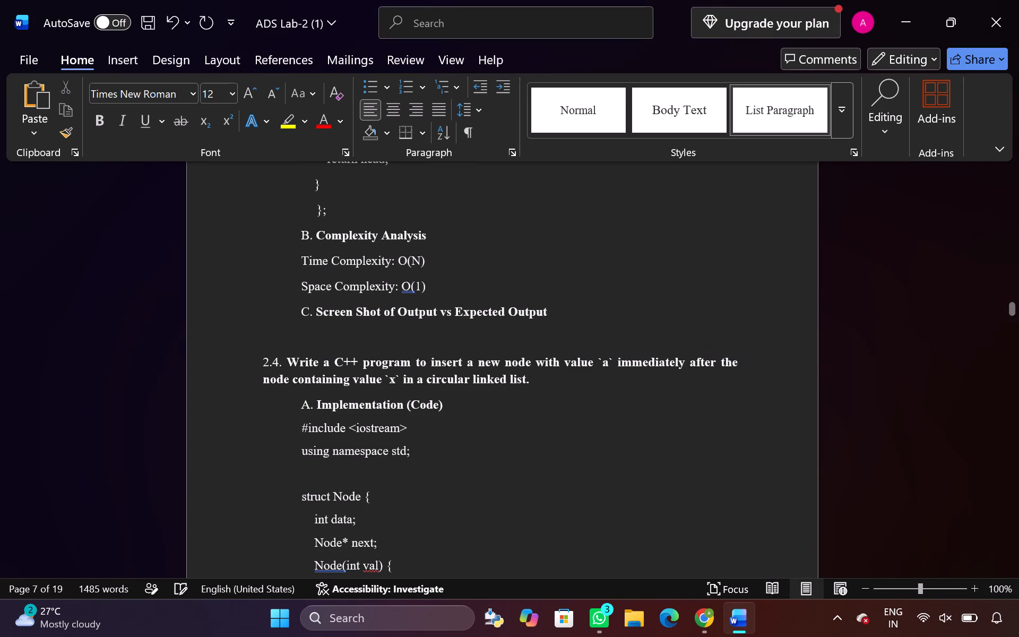
key("BackSpace")
key("BackSpace")
key("ctrl+v")
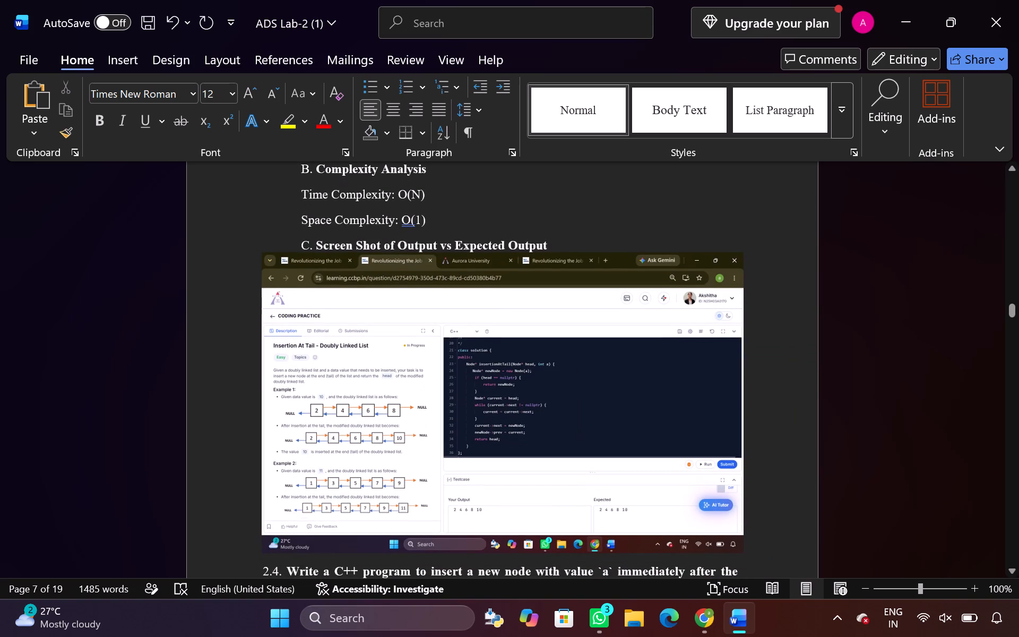
Copy experiment 2.4's entire implementation code, from the #include line through the closing brace of main.
scroll(692, 456, "down", 1)
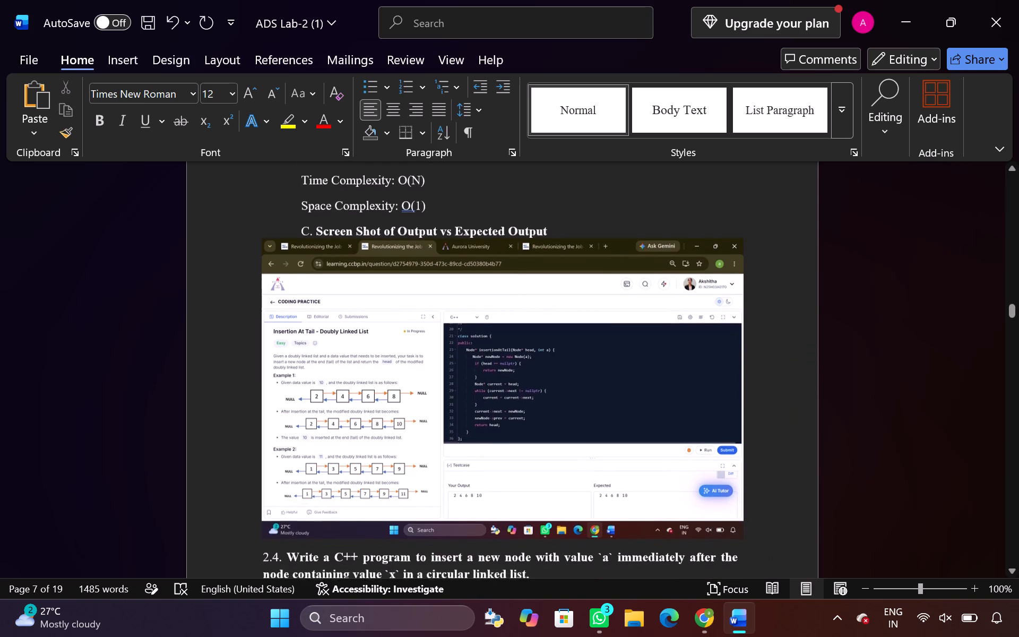
scroll(692, 456, "down", 4)
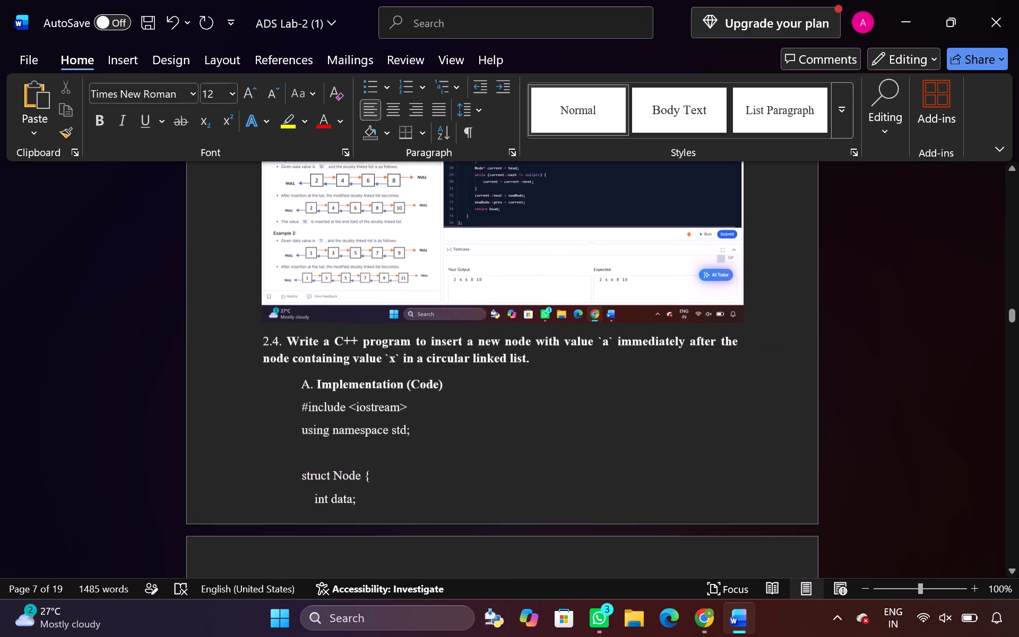
scroll(692, 456, "down", 2)
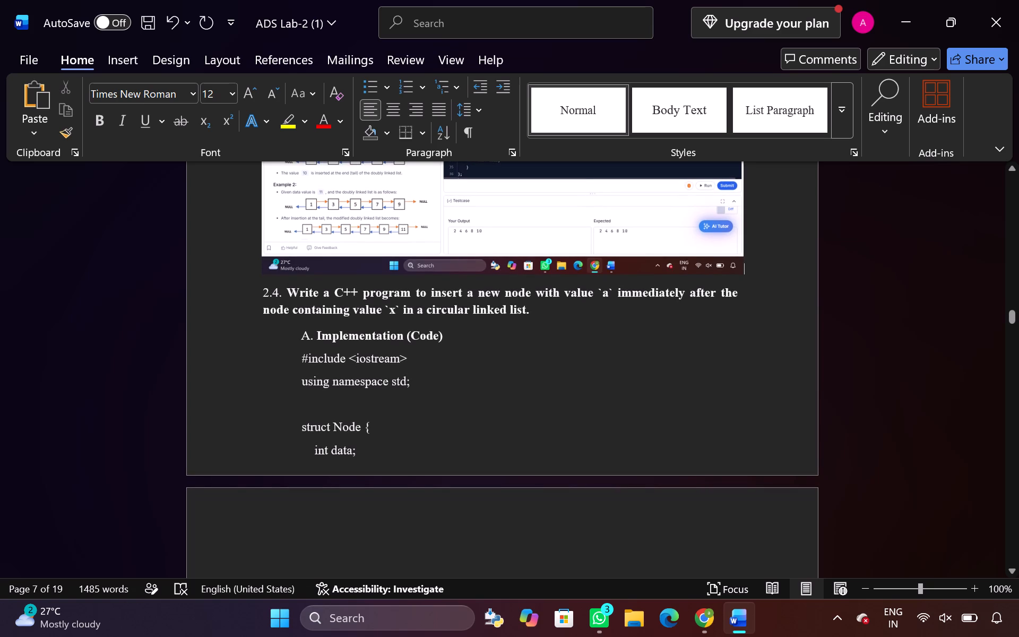
left_click(305, 358)
left_click_drag(301, 357, 397, 559)
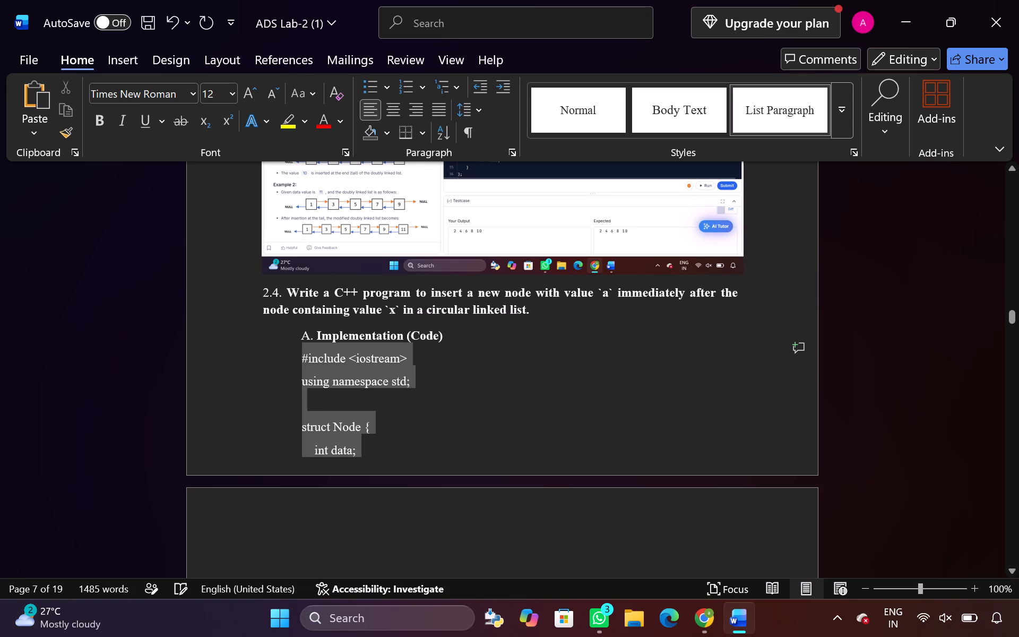
left_click_drag(397, 559, 384, 482)
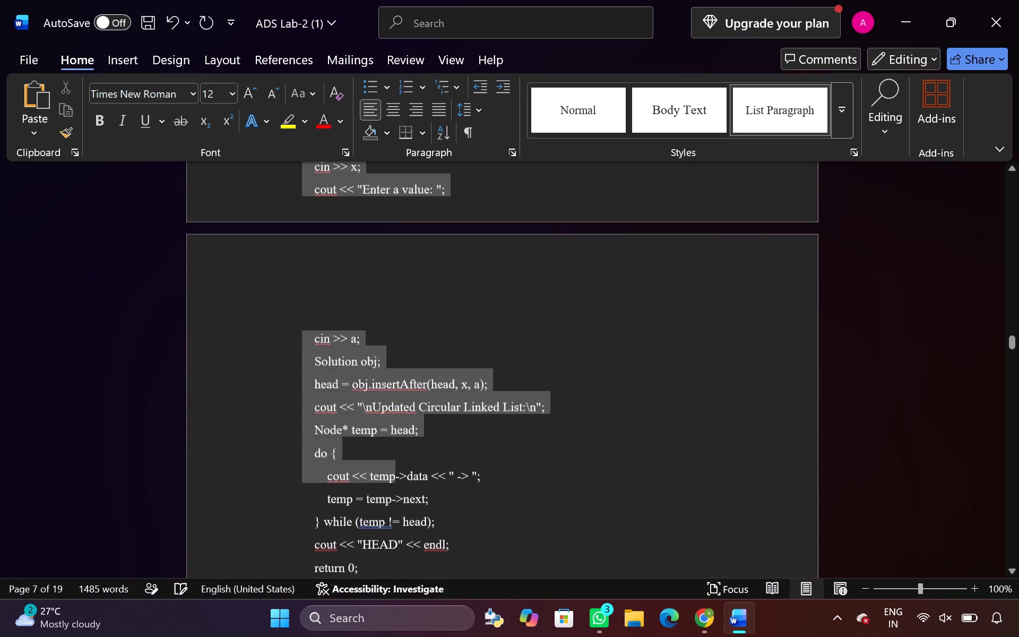
left_click_drag(384, 482, 404, 575)
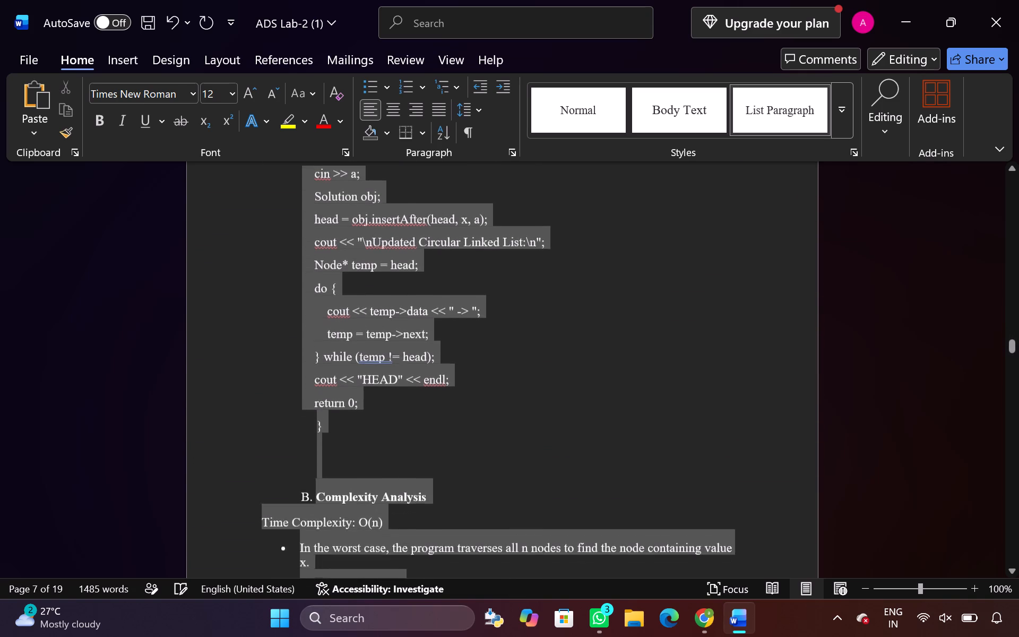
left_click_drag(404, 575, 333, 410)
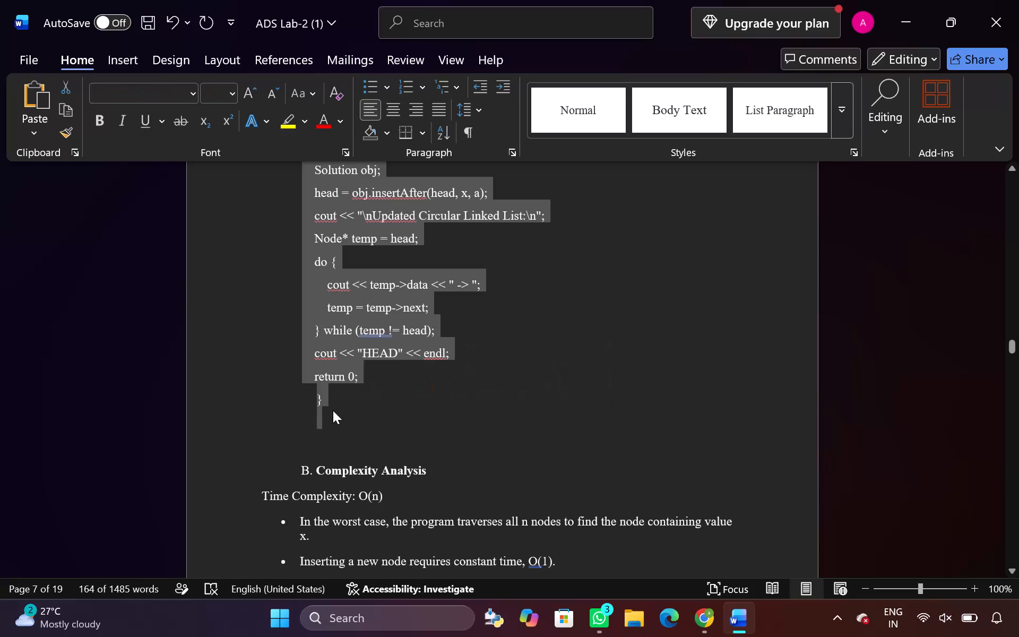
key("ctrl+c")
In Chrome's C++ code playground, replace the existing program with the copied circular linked list code and run it with the input 3.
left_click(700, 619)
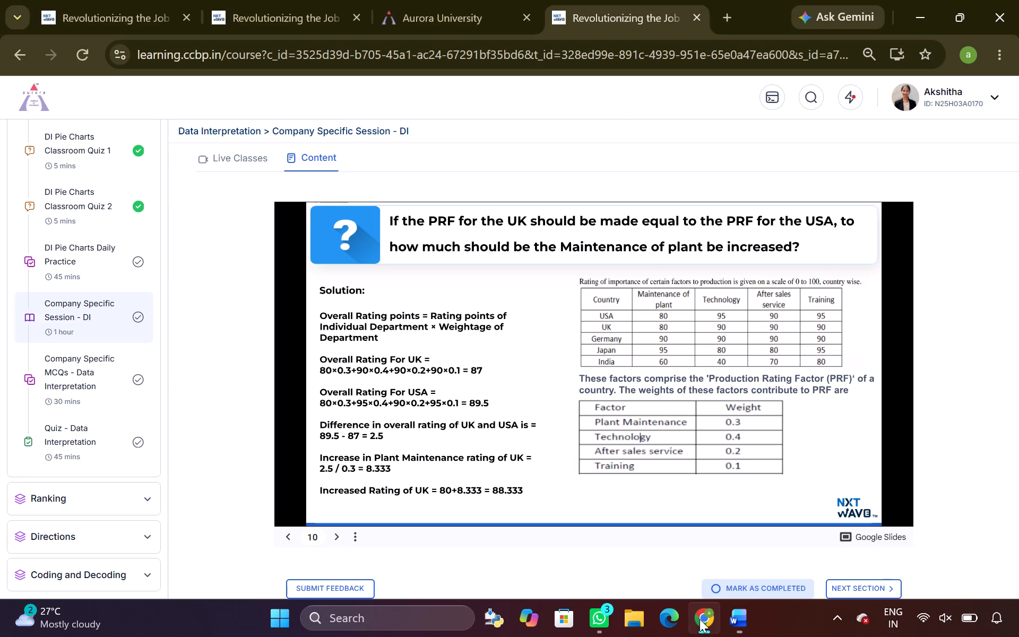
left_click(295, 6)
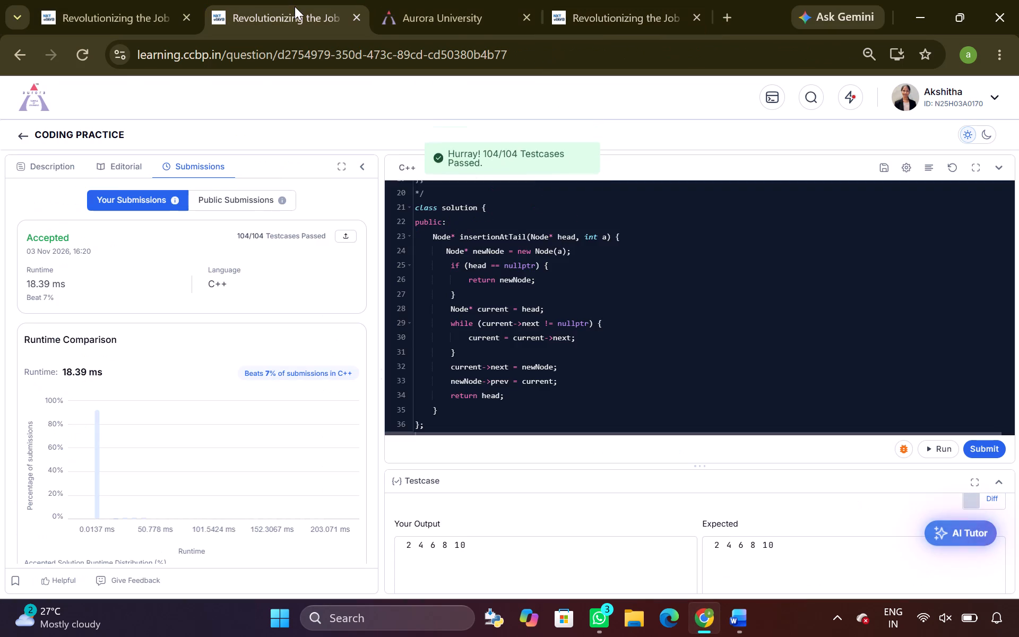
left_click(123, 12)
left_click(195, 252)
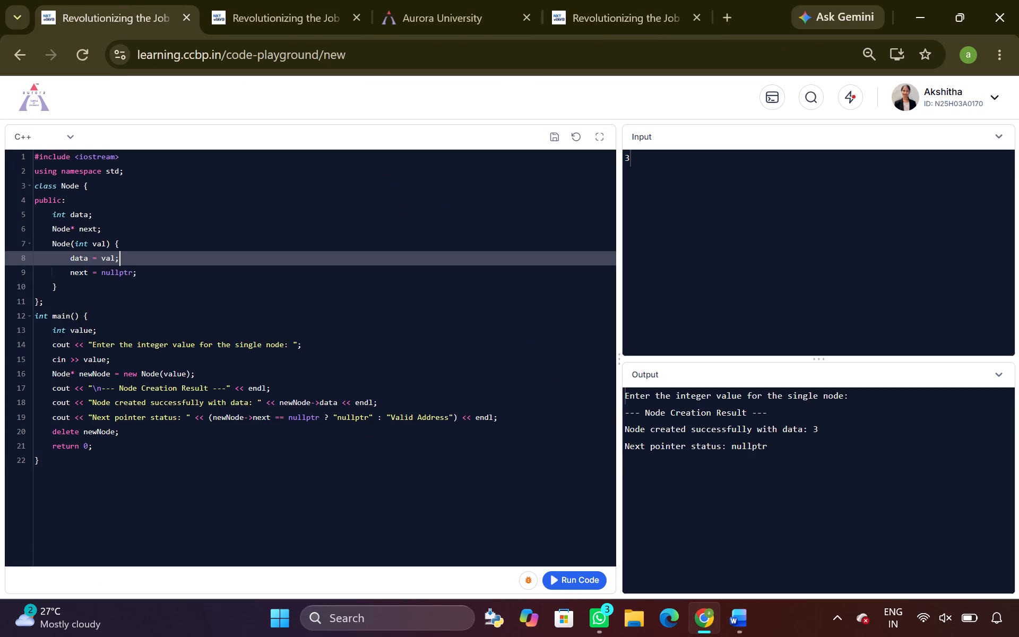
key("ctrl+a")
key("ctrl+BackSpace")
key("ctrl+v")
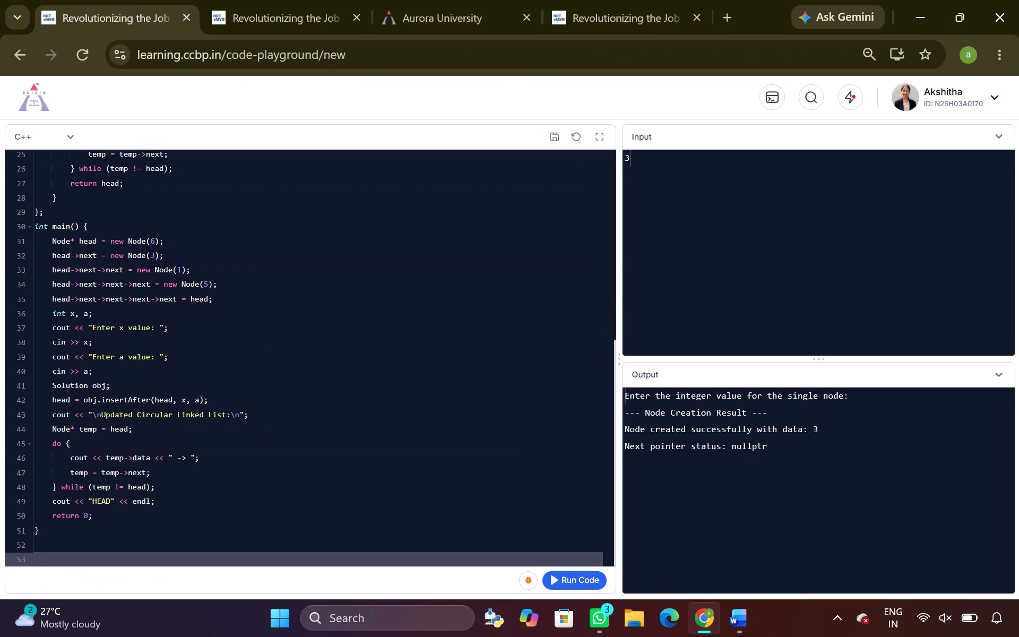
left_click(575, 573)
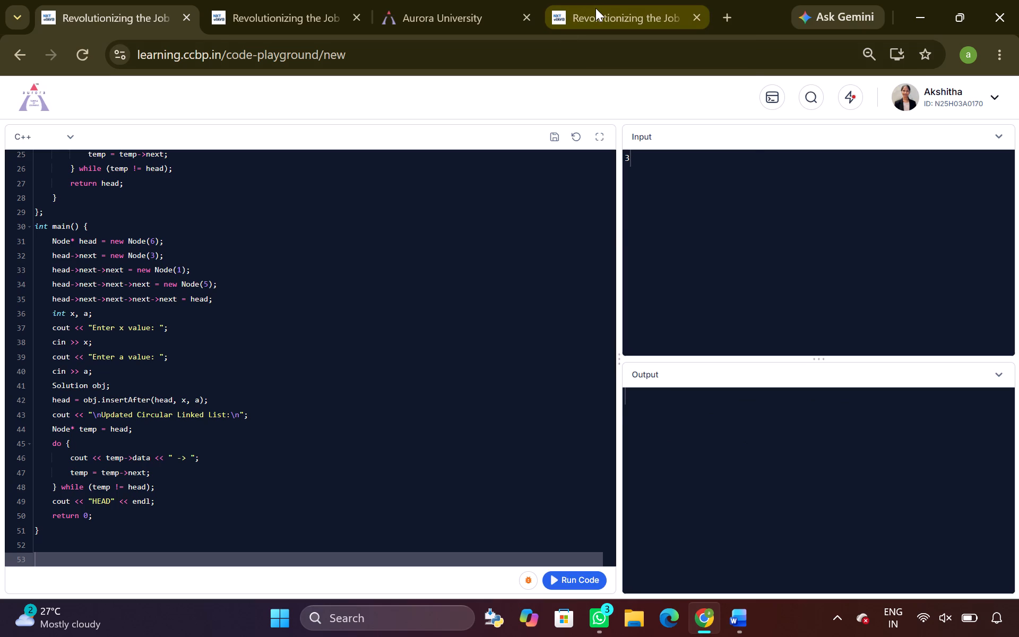
Back in Word, delete the explanatory bullets under Time Complexity and Space Complexity in experiment 2.4, keeping only the O(n) and O(1) lines.
left_click(738, 636)
scroll(547, 389, "down", 1)
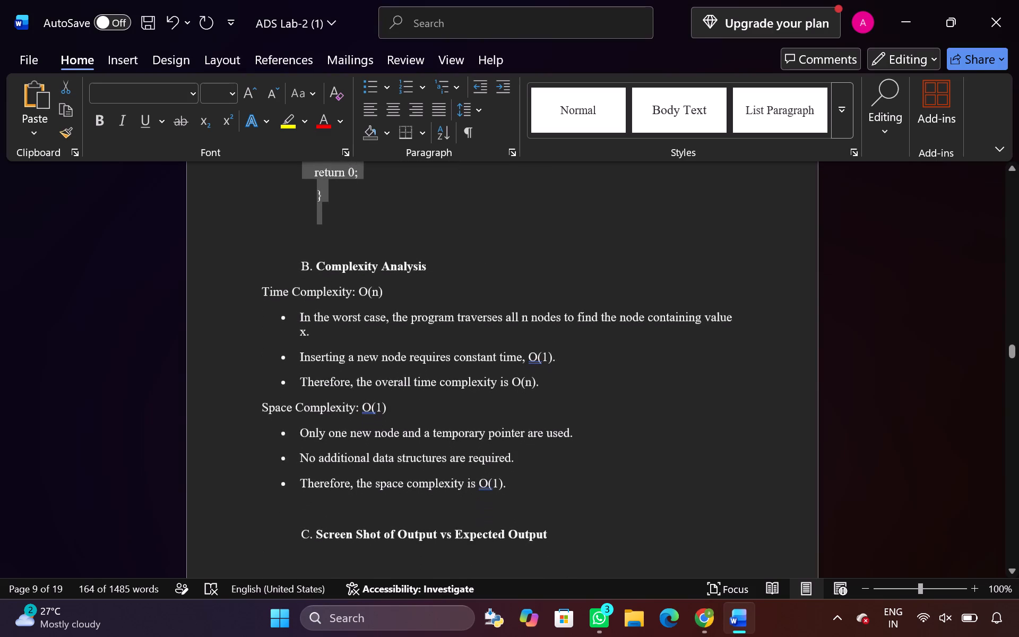
scroll(547, 389, "down", 1)
left_click_drag(548, 364, 285, 310)
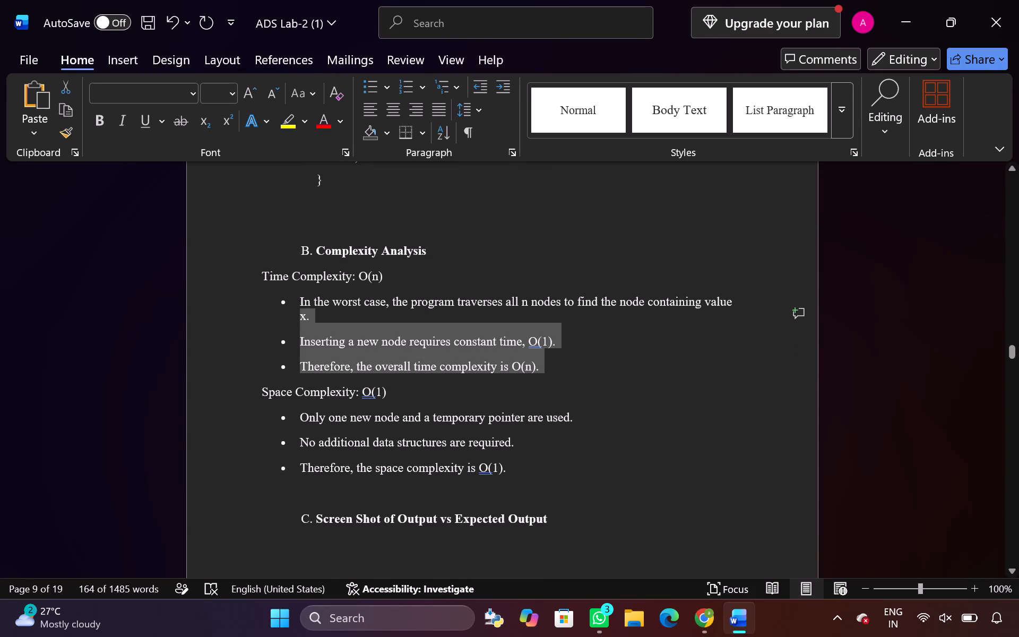
left_click_drag(285, 310, 289, 296)
key("BackSpace")
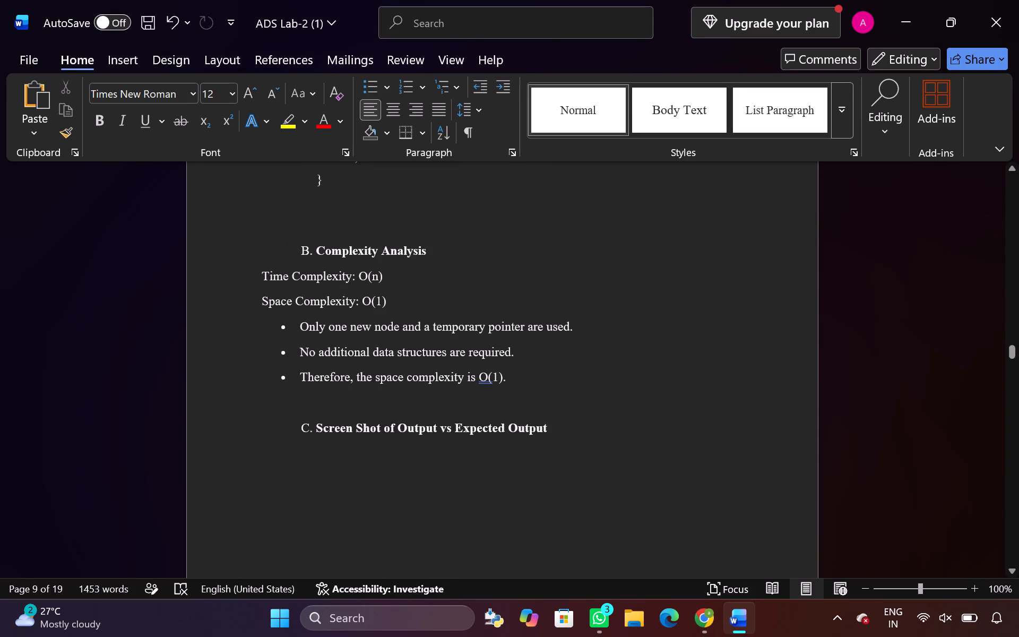
left_click_drag(290, 320, 525, 386)
key("BackSpace")
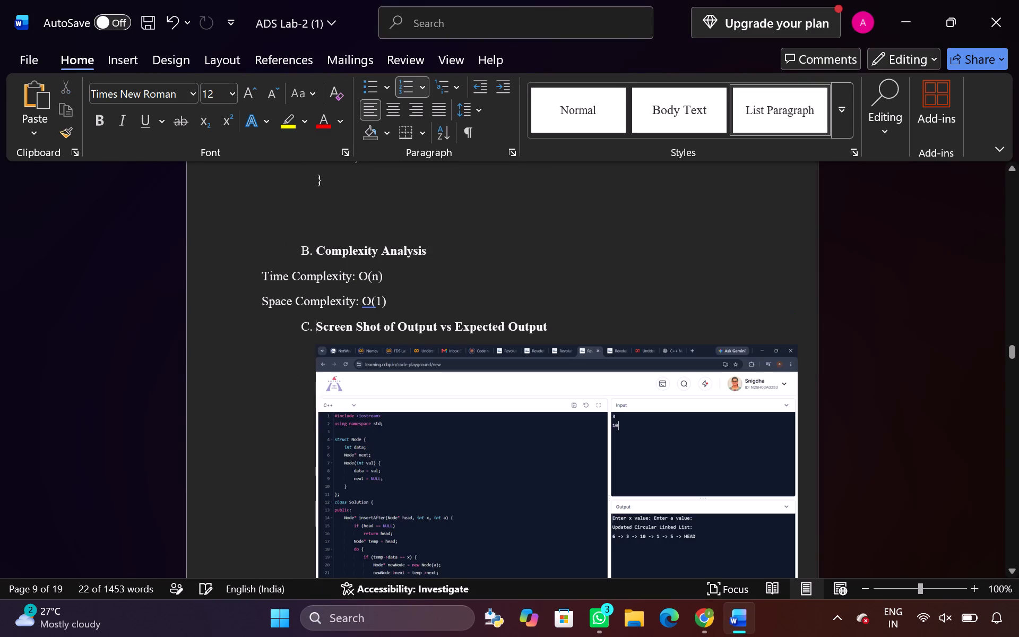
Indent experiment 2.4's Time Complexity and Space Complexity lines so they line up under the Complexity Analysis heading text.
left_click(263, 283)
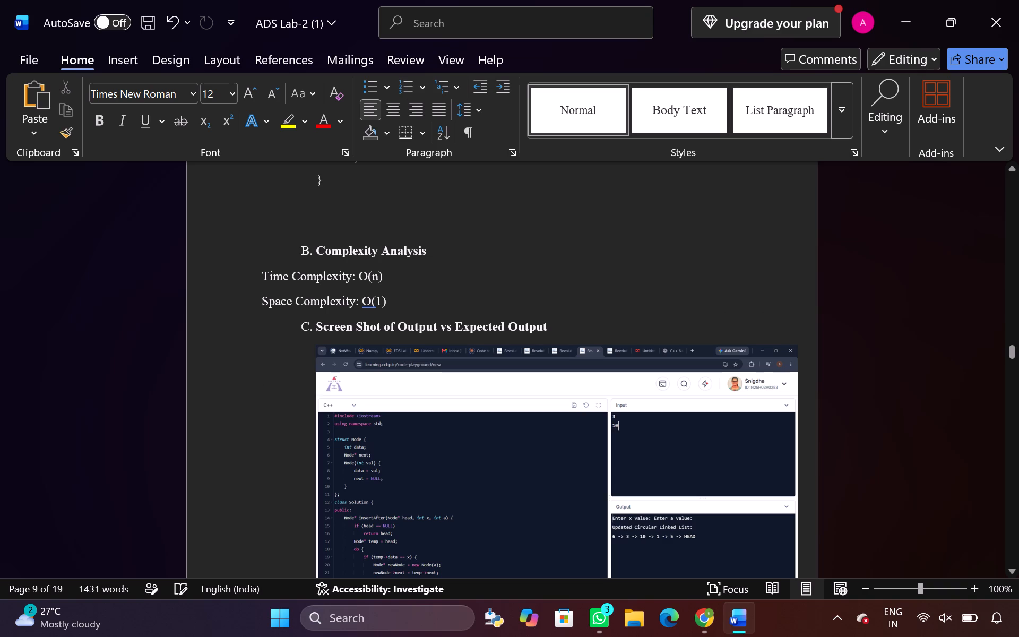
key("Tab")
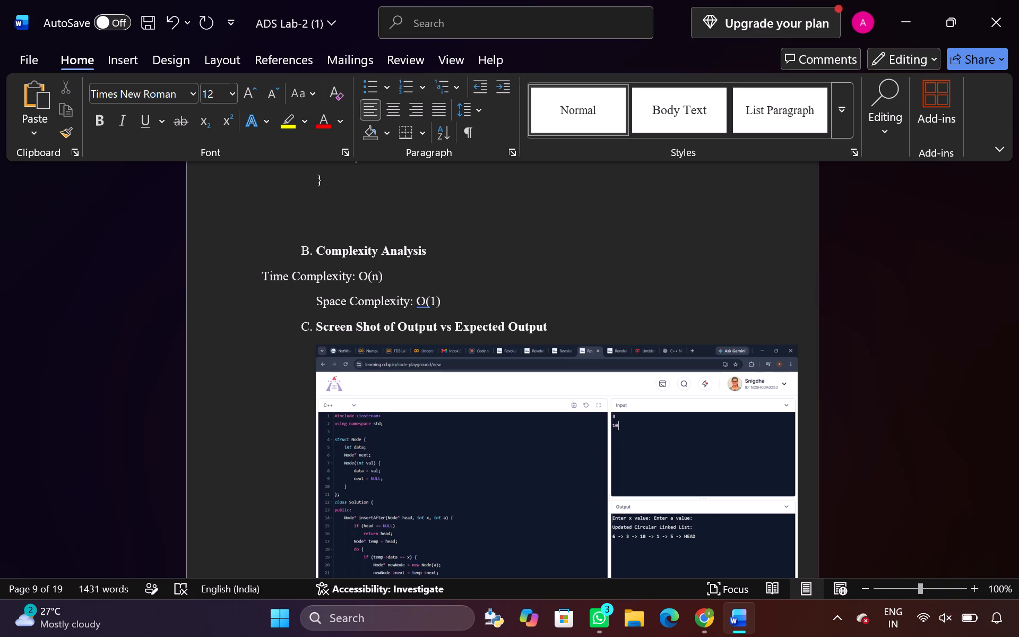
key("Up")
key("Left")
key("Left")
key("Left")
key("Left")
key("Left")
key("Left")
key("Left")
key("Left")
key("Tab")
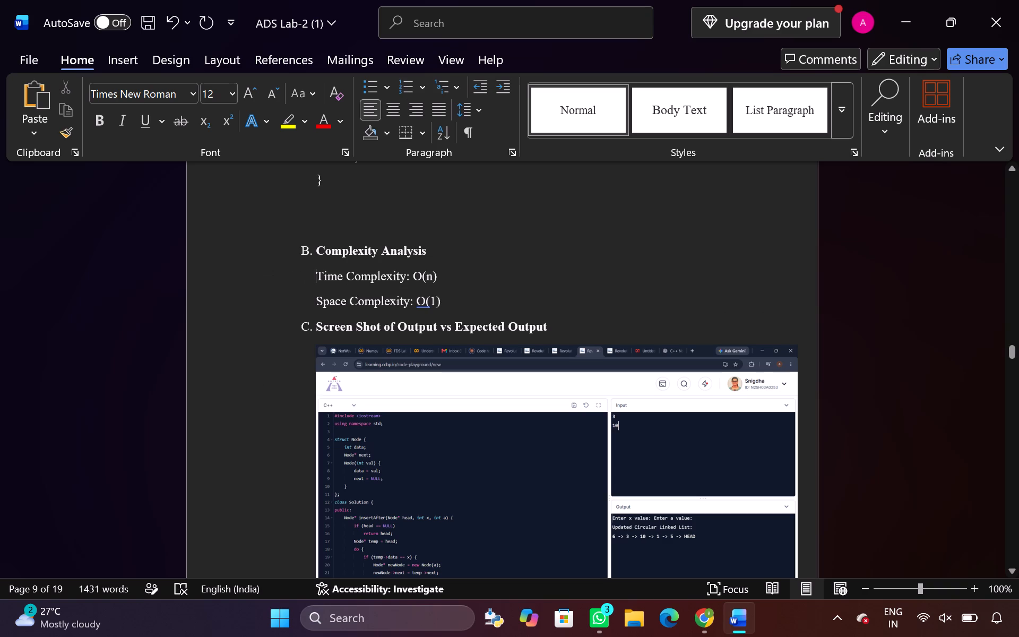
In Chrome's code playground, add 19 as a second input line below 3 and run the circular linked list program.
scroll(446, 398, "down", 1)
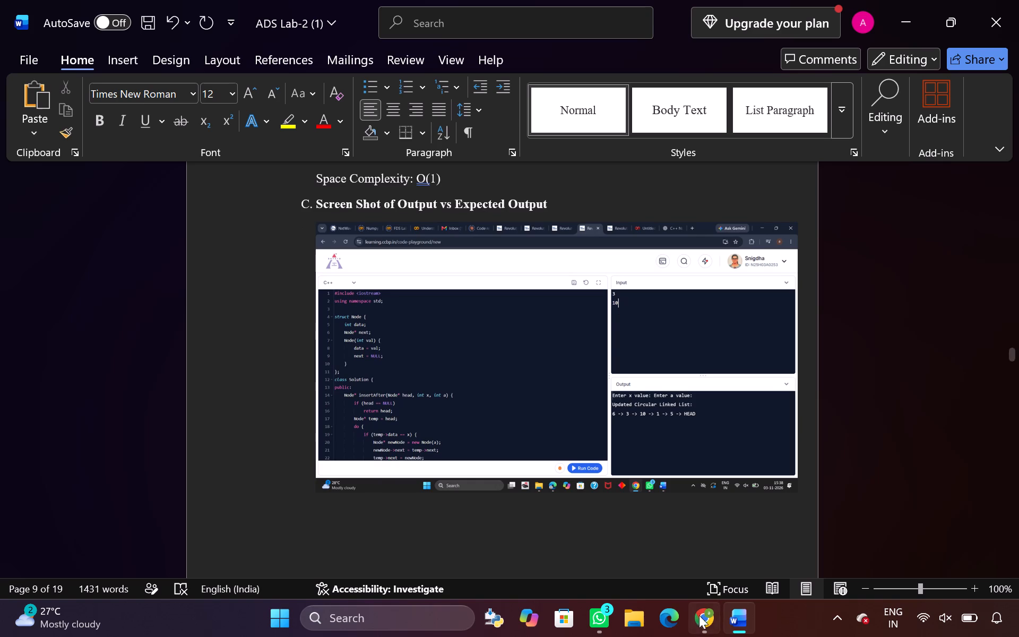
left_click(701, 619)
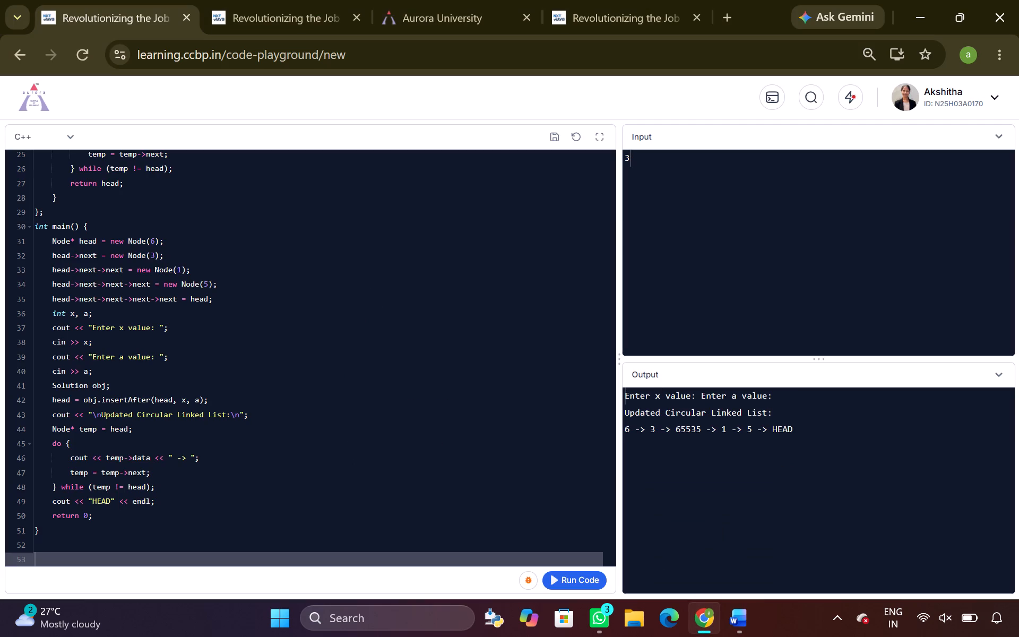
left_click(639, 171)
key("Return")
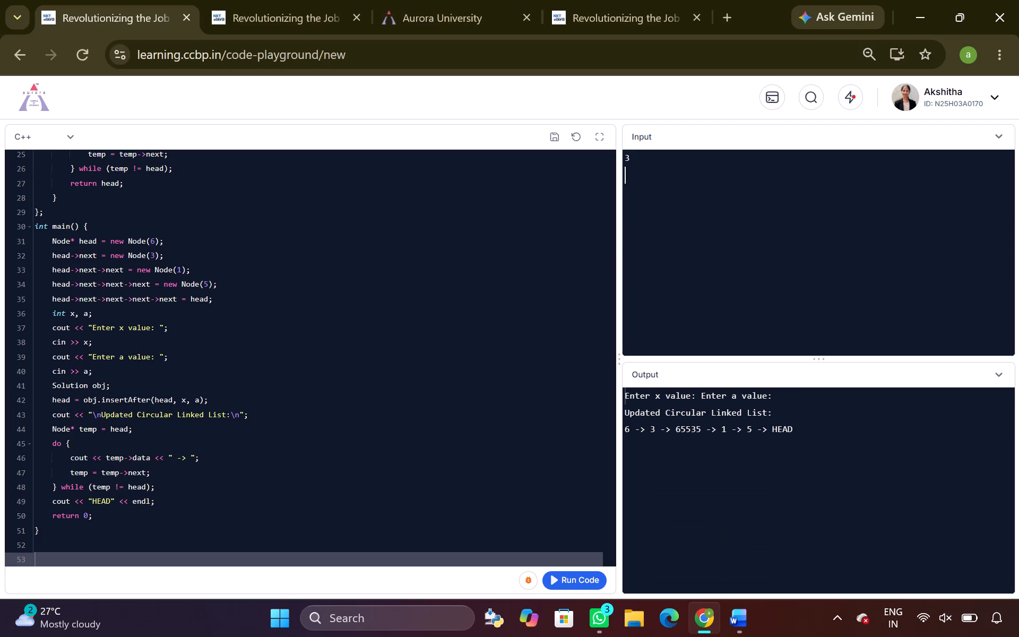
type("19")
left_click(577, 574)
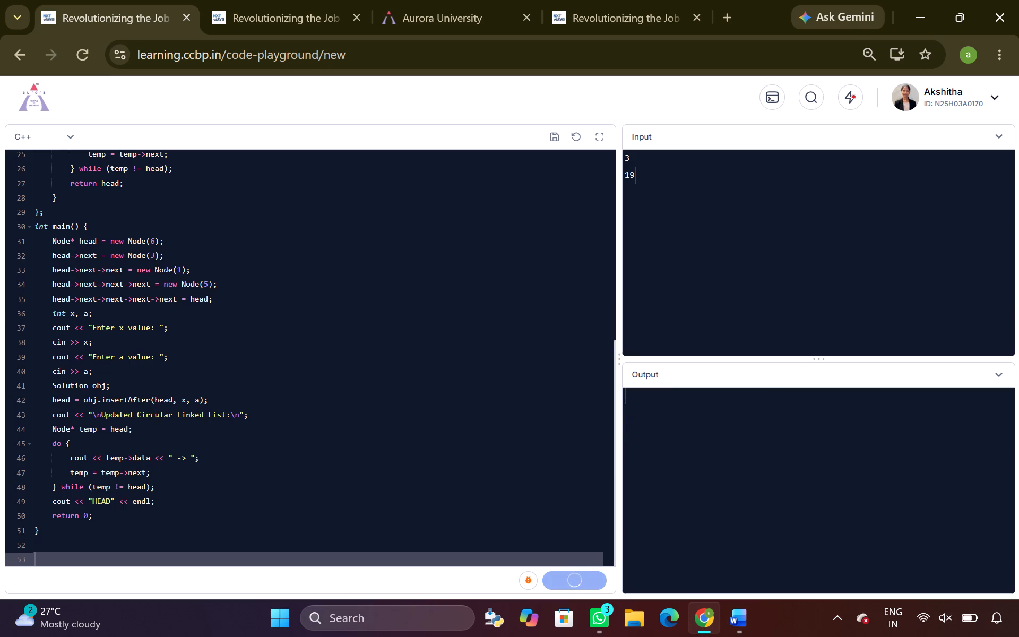
Capture a full-screen screenshot of the playground showing the start of the code together with the input and output.
scroll(361, 381, "up", 13)
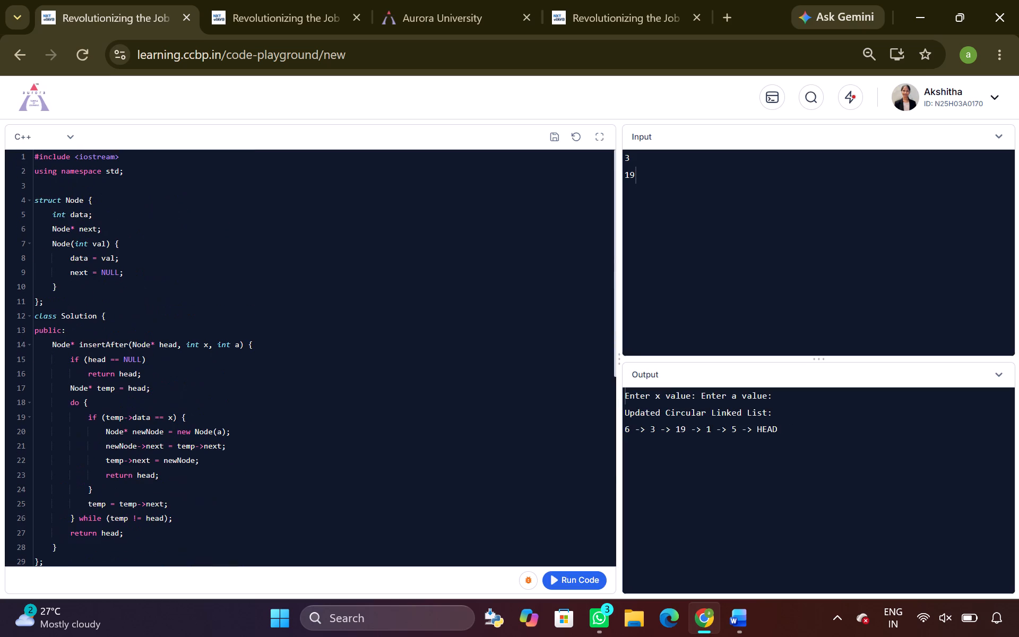
key("Print")
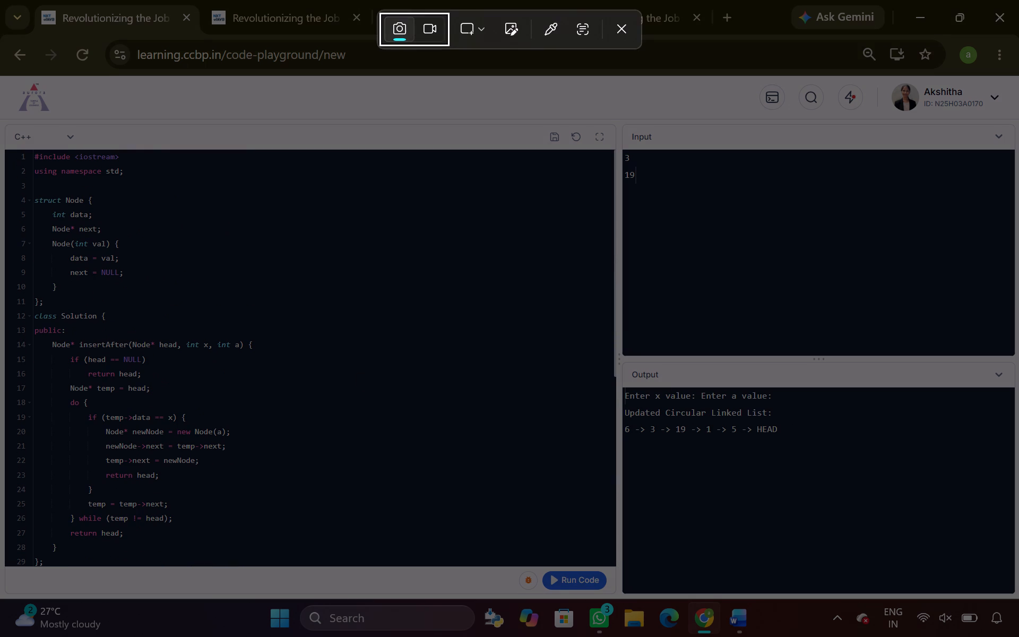
left_click(483, 32)
left_click(493, 85)
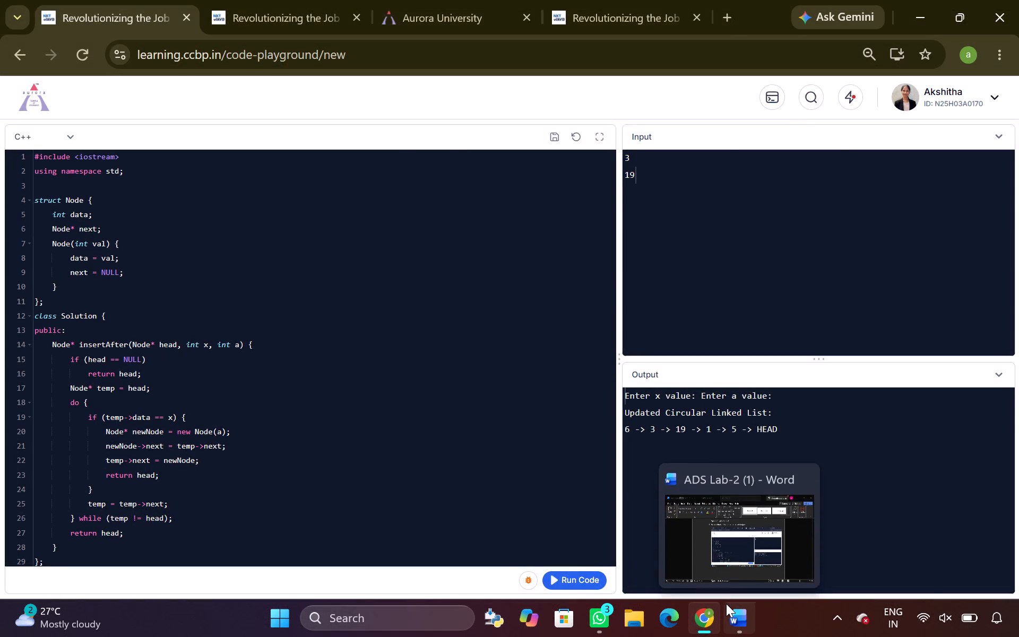
In Word, replace the first old output screenshot under experiment 2.4's Screen Shot of Output vs Expected Output heading with the captured one.
left_click(728, 550)
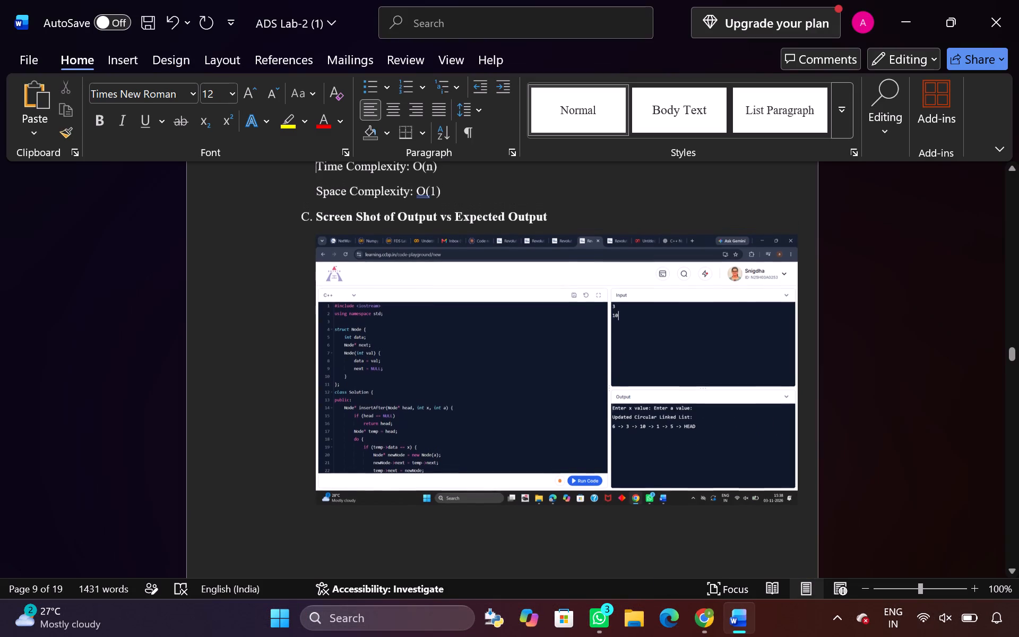
left_click(596, 412)
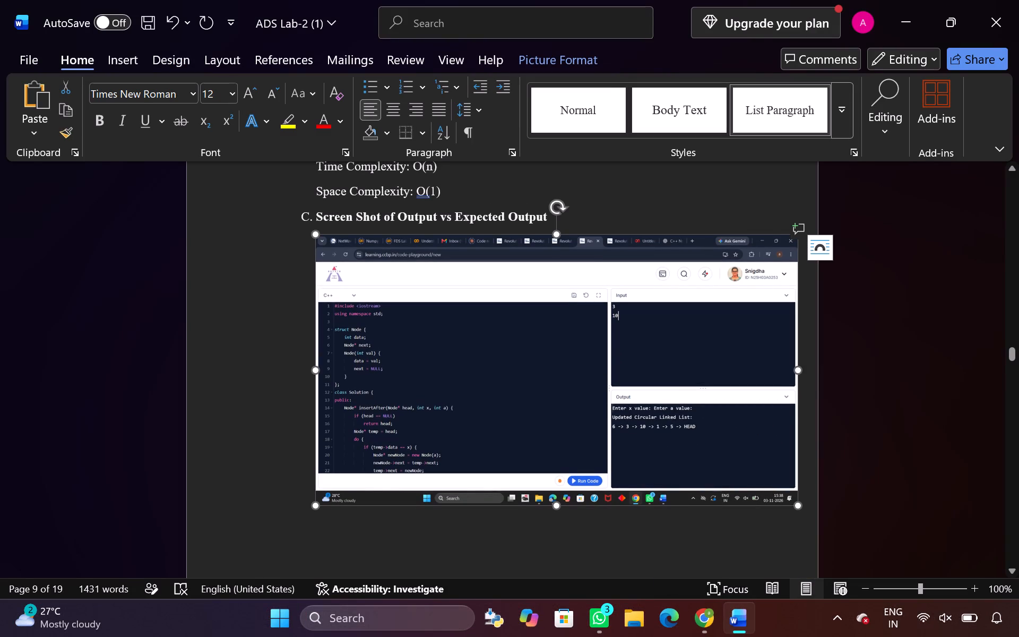
key("BackSpace")
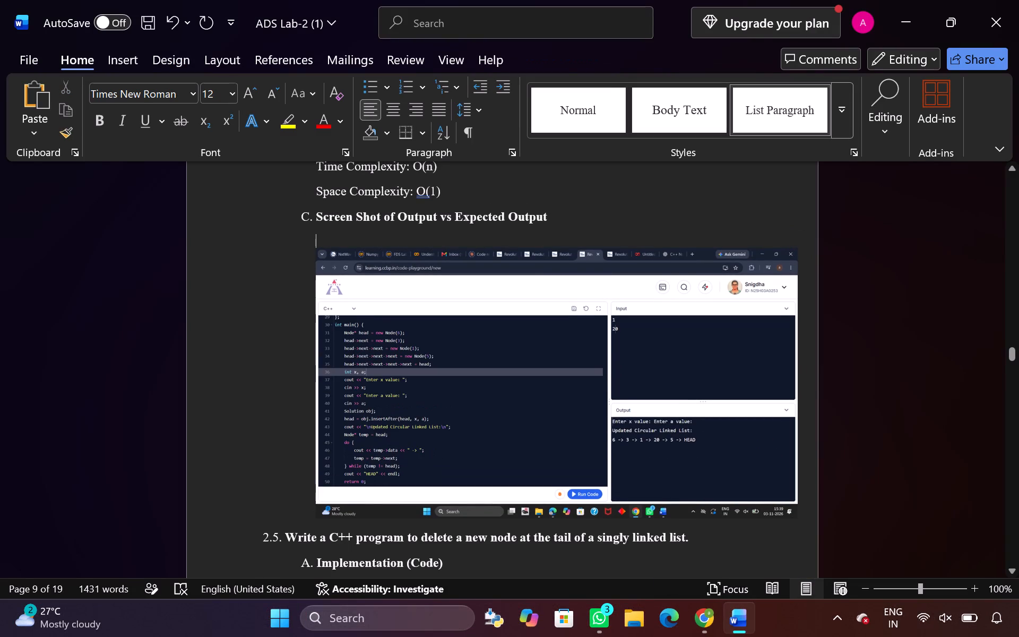
key("ctrl+v")
In Chrome, capture a full-screen screenshot of the playground showing the main function at the code's end with the output.
scroll(596, 412, "down", 3)
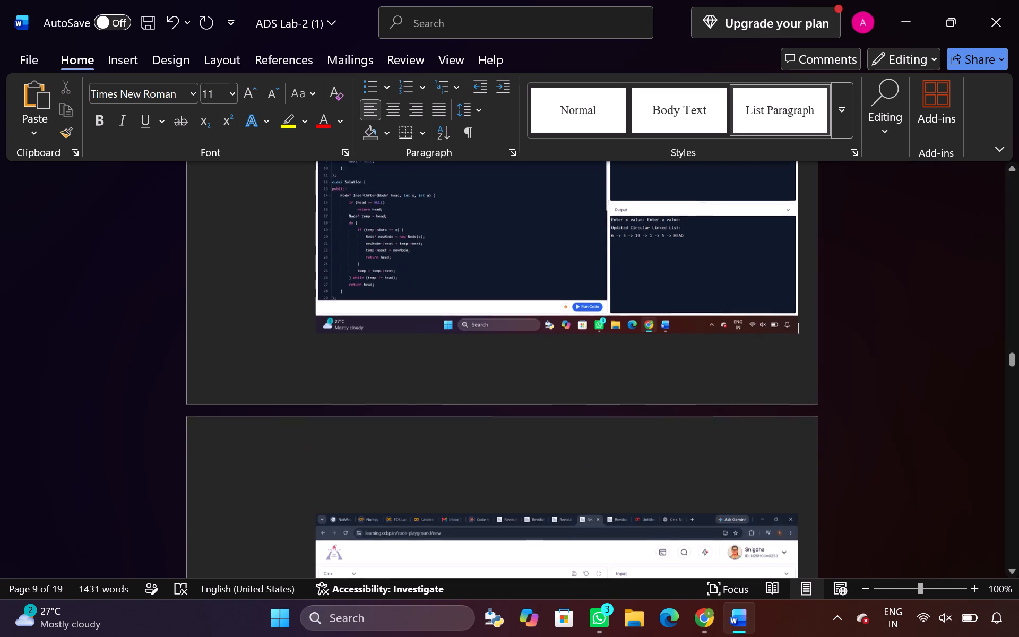
scroll(596, 412, "down", 2)
left_click(703, 619)
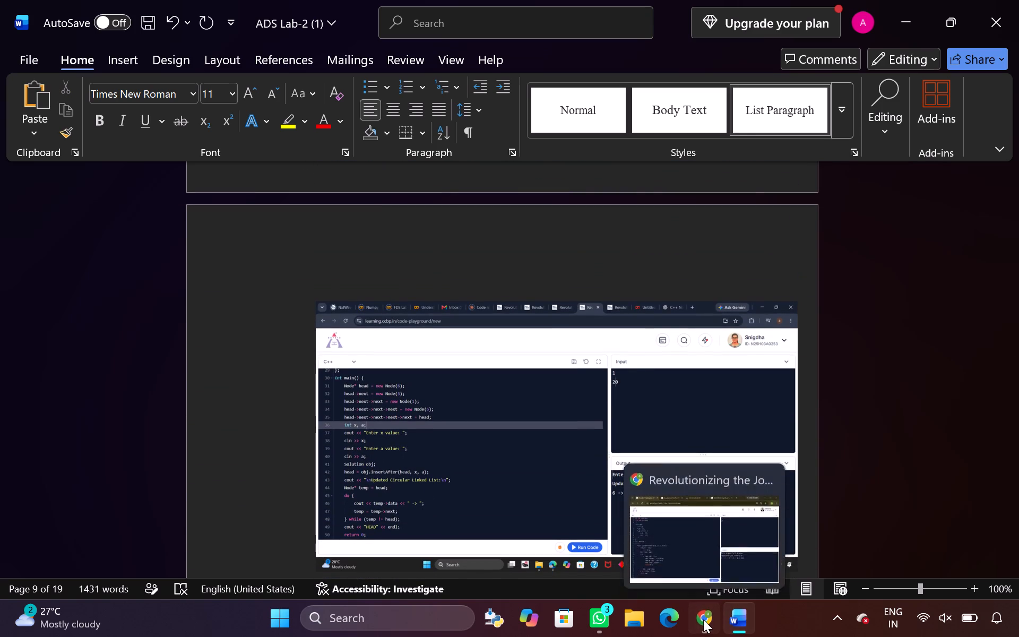
scroll(318, 408, "down", 3)
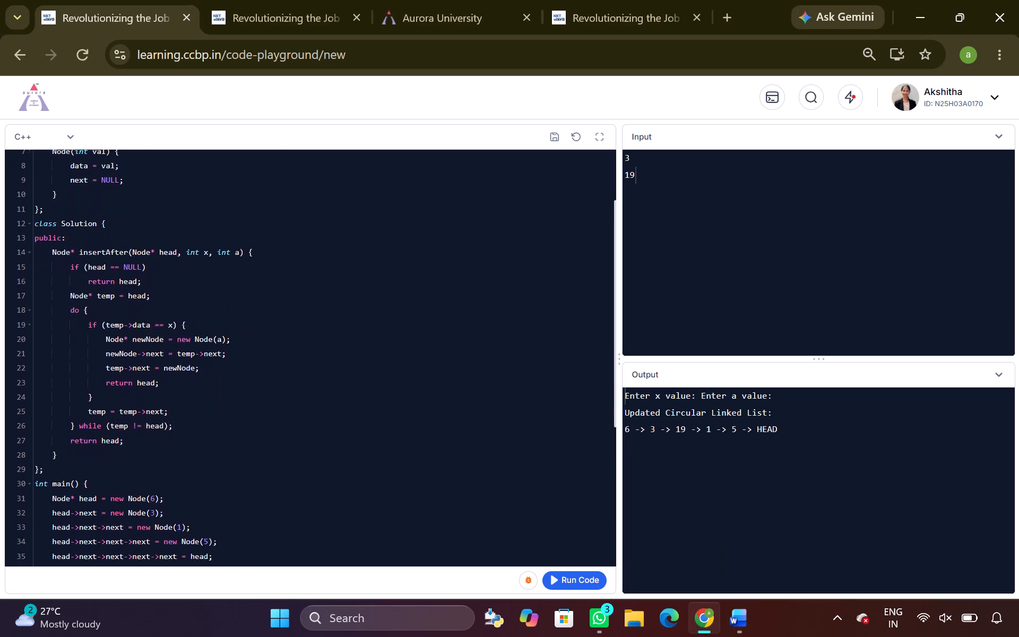
scroll(318, 408, "down", 6)
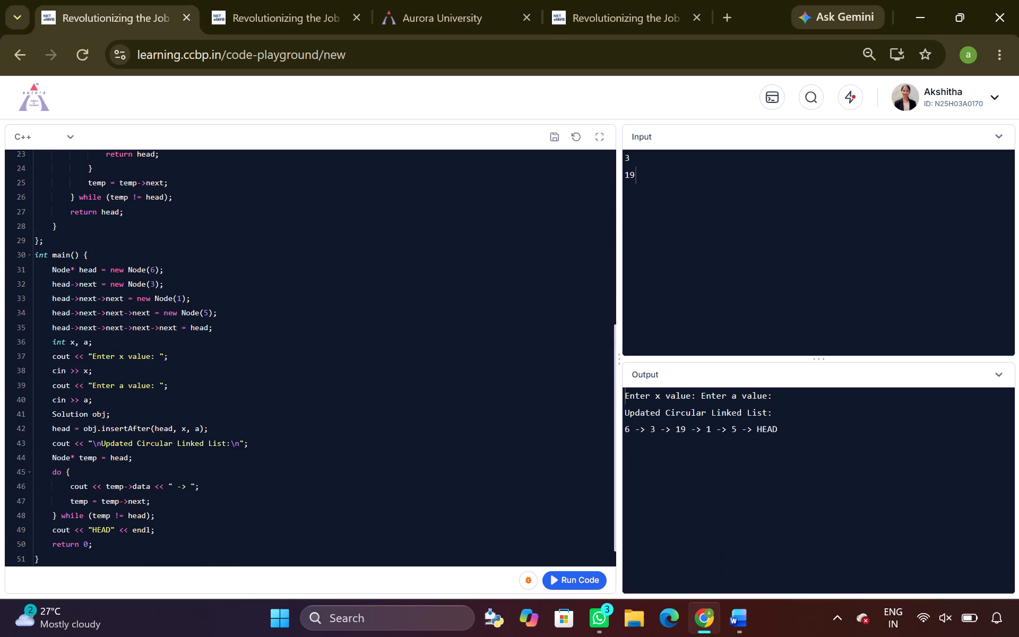
key("Print")
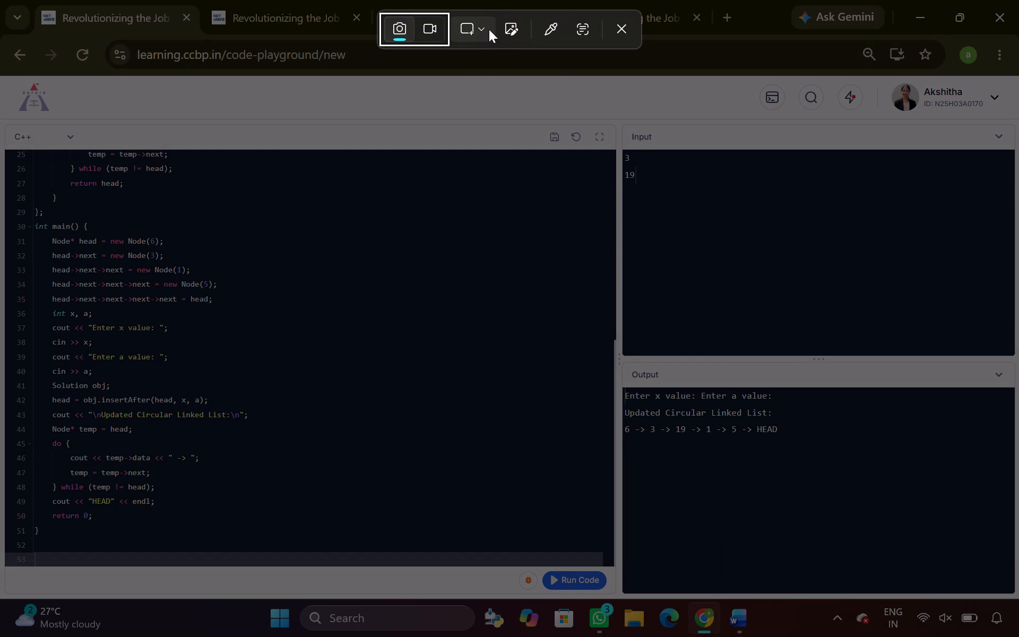
left_click(489, 29)
left_click(496, 92)
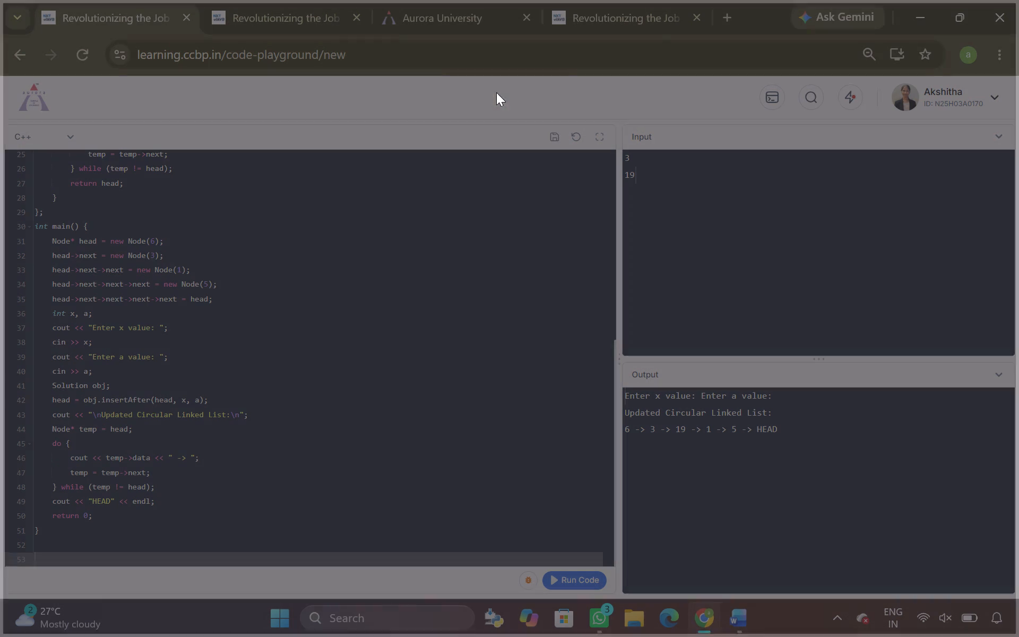
In Word, delete experiment 2.4's second old output screenshot and paste the new capture on its own line before heading 2.5.
left_click(731, 547)
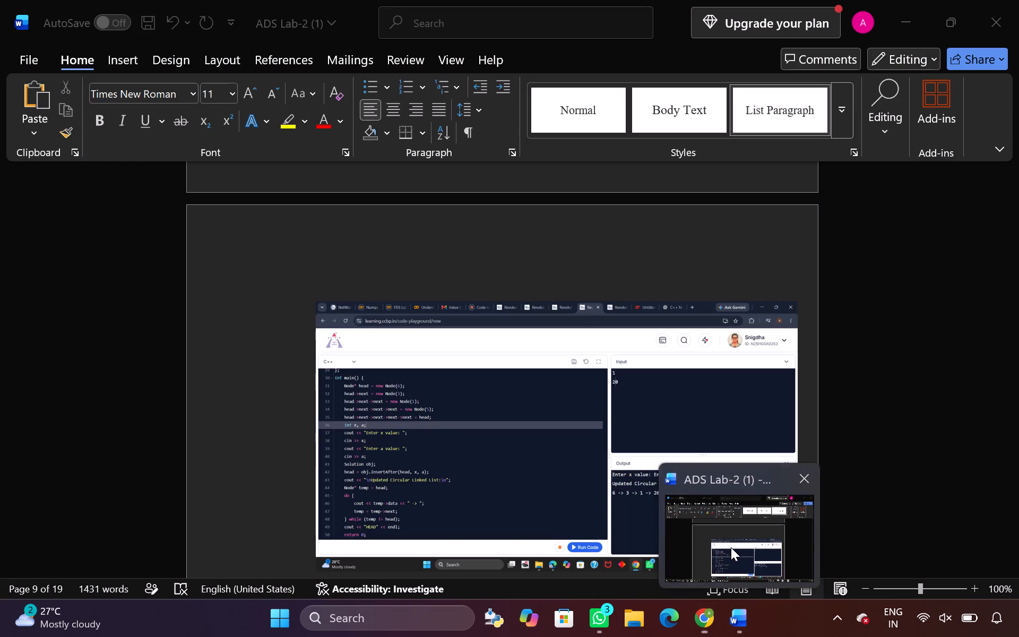
left_click(577, 429)
key("BackSpace")
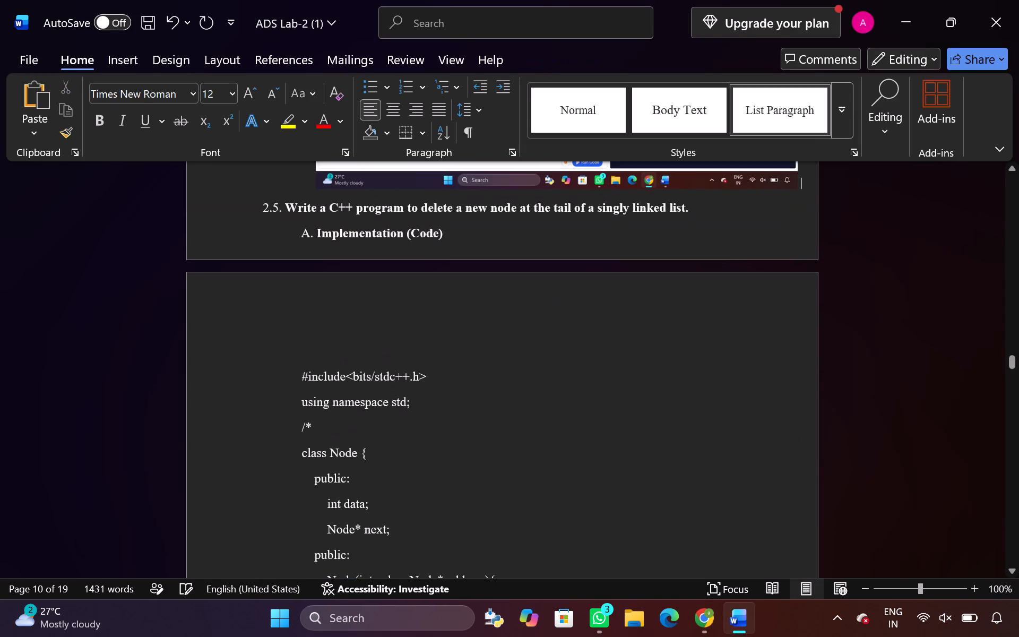
scroll(577, 429, "up", 1)
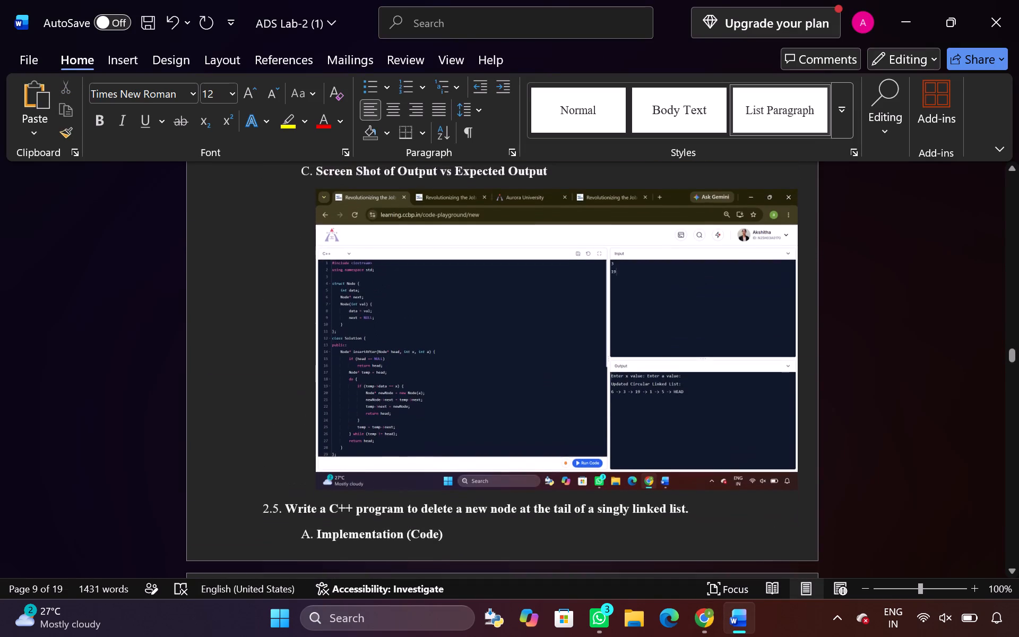
scroll(577, 429, "up", 1)
key("Return")
key("BackSpace")
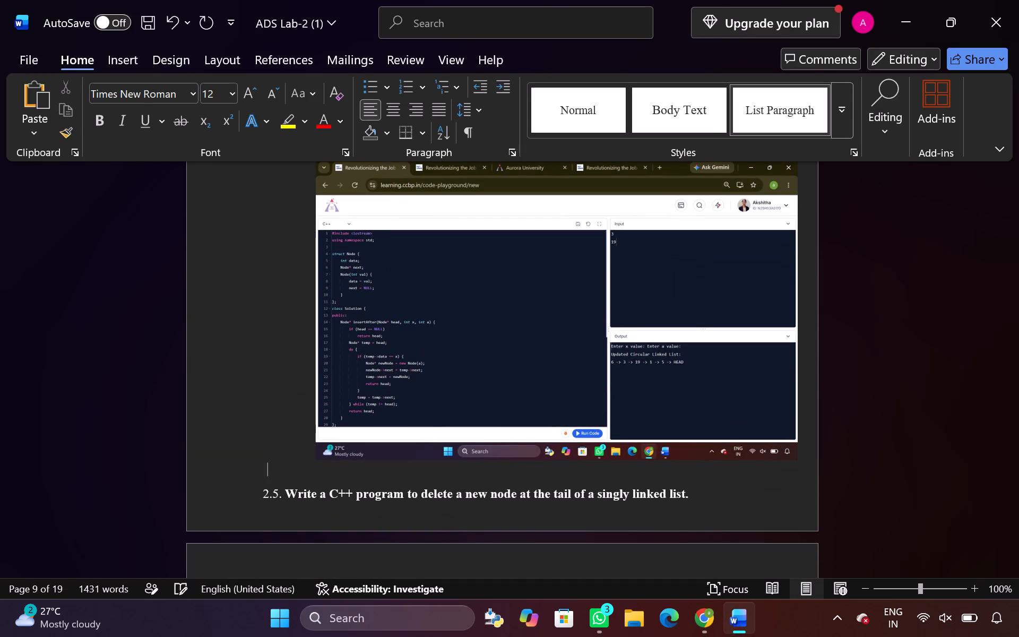
key("ctrl+v")
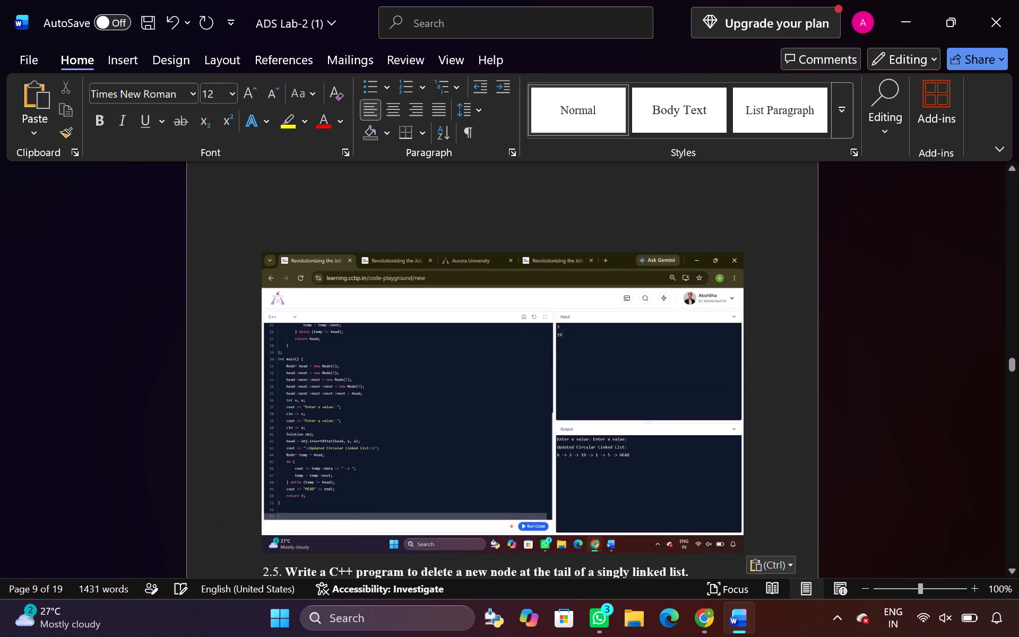
Remove the indent of experiment 2.4's first output screenshot so it aligns with the second one at the page margin.
scroll(577, 429, "up", 3)
left_click(487, 390)
left_click_drag(487, 390, 424, 389)
left_click(298, 228)
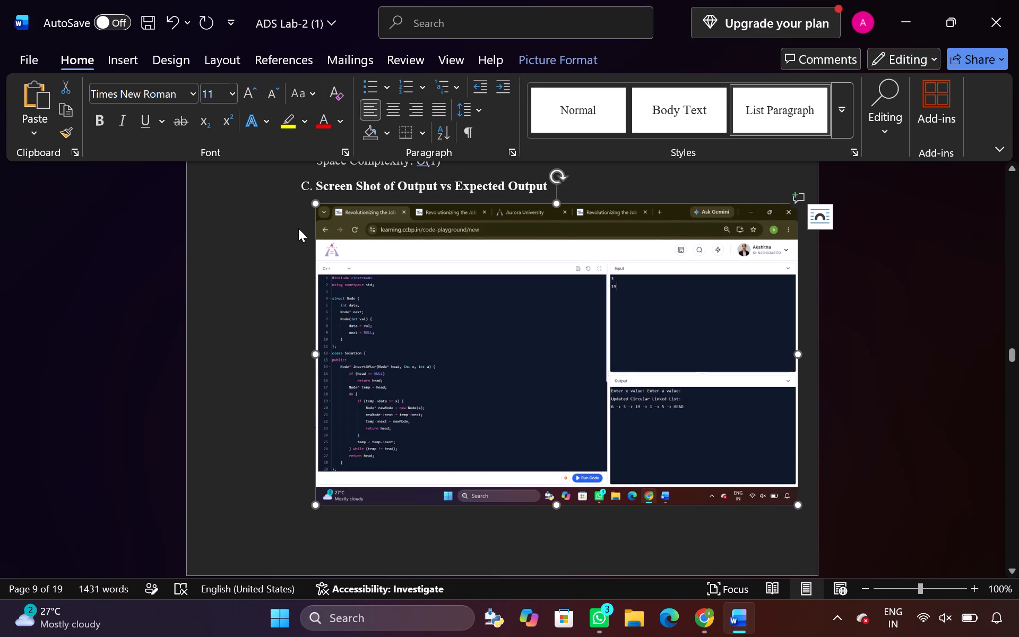
left_click(305, 213)
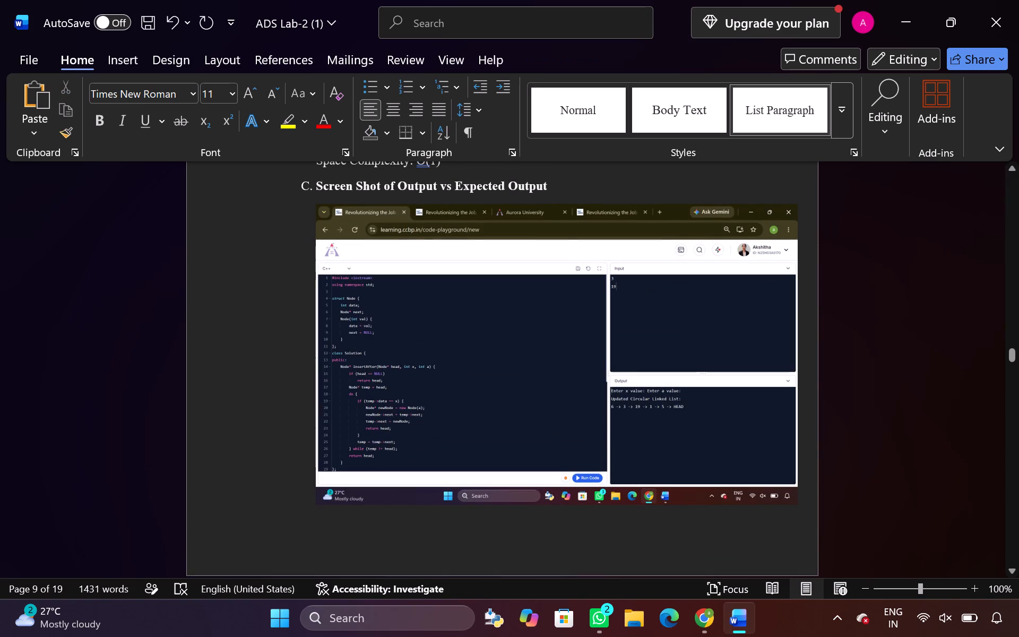
key("Up")
key("Down")
key("BackSpace")
key("BackSpace")
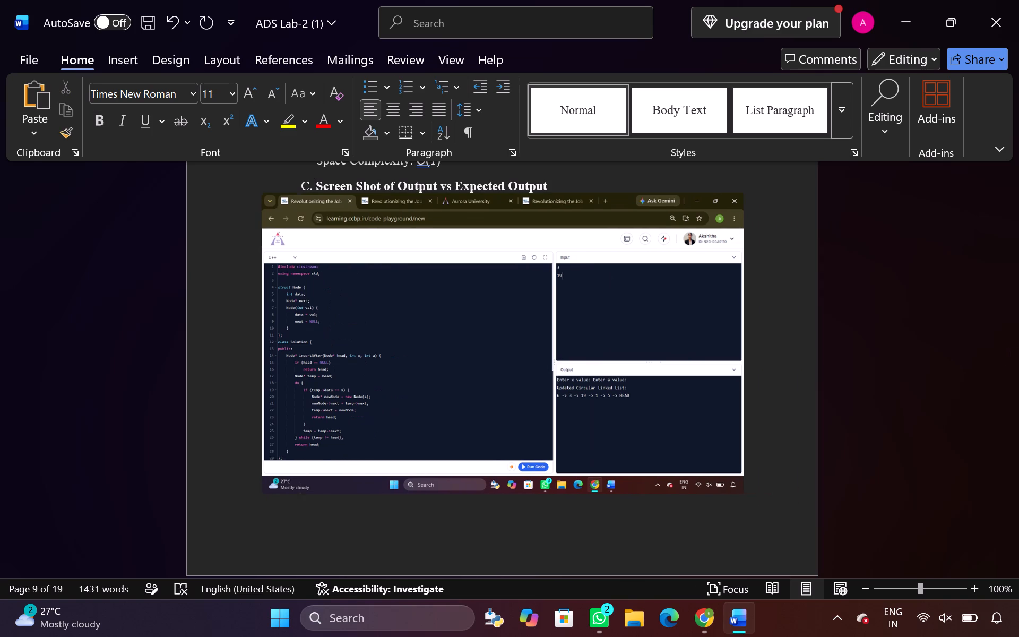
Review experiment 2.4's code, complexity lines and output screenshots, continuing to the implementation code of experiment 2.5.
scroll(491, 282, "down", 1)
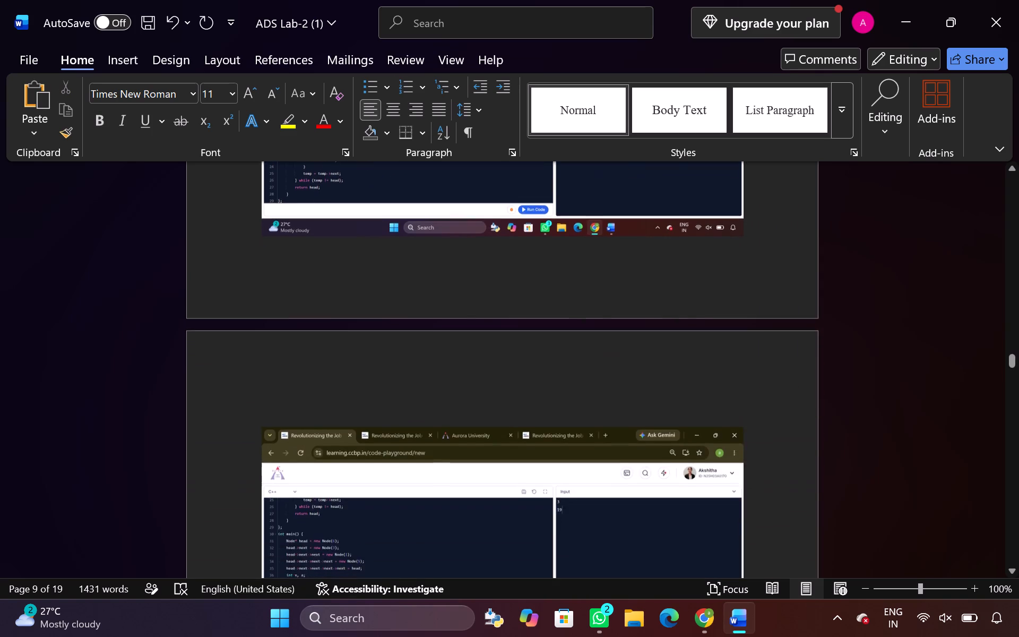
scroll(491, 282, "down", 4)
scroll(491, 282, "up", 4)
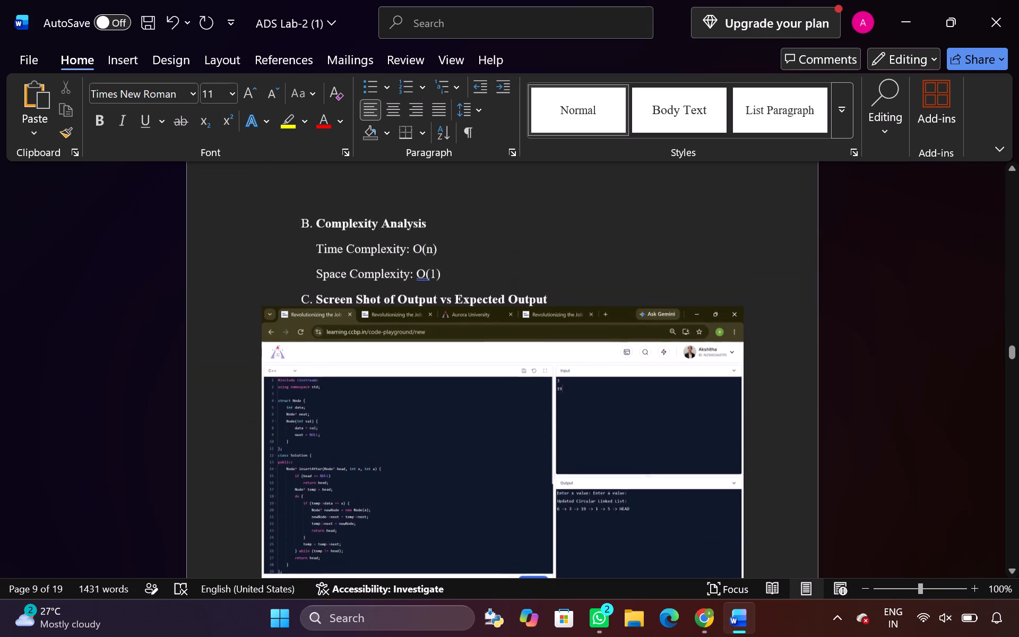
scroll(491, 282, "up", 2)
scroll(491, 282, "down", 2)
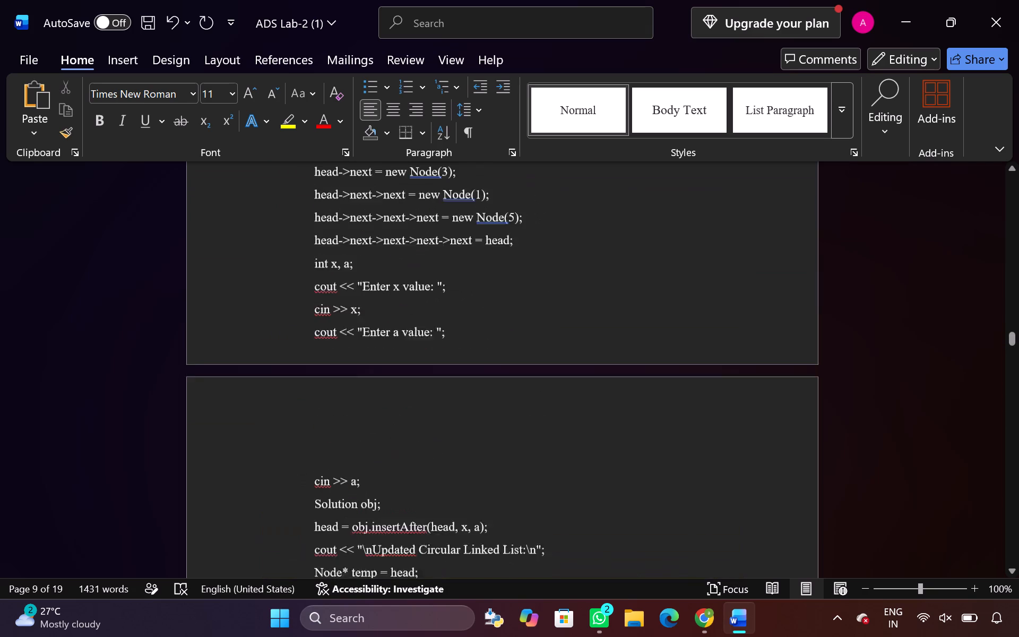
scroll(491, 282, "down", 3)
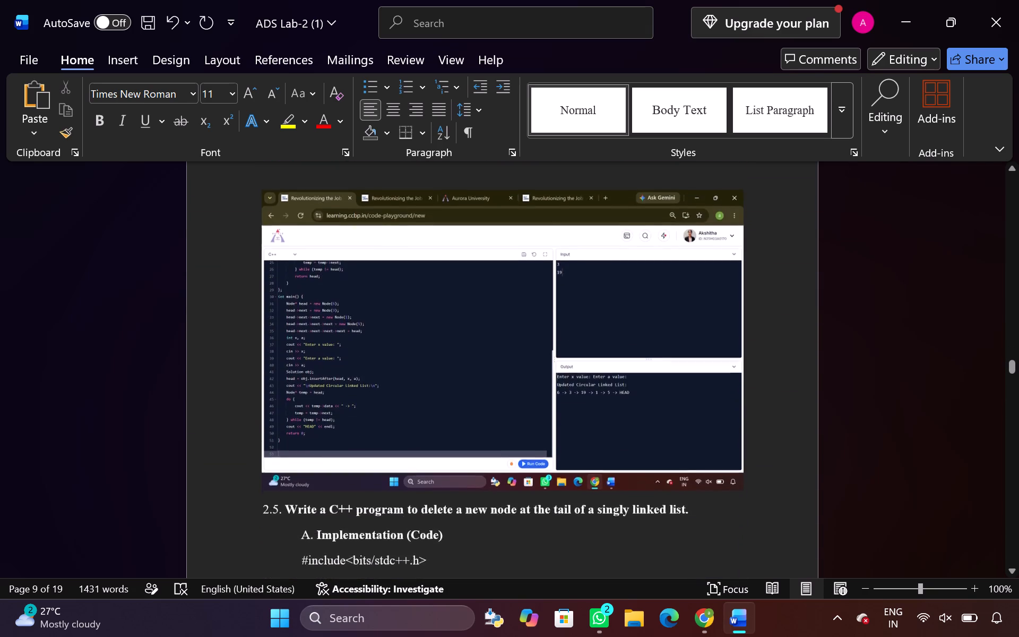
scroll(491, 282, "down", 2)
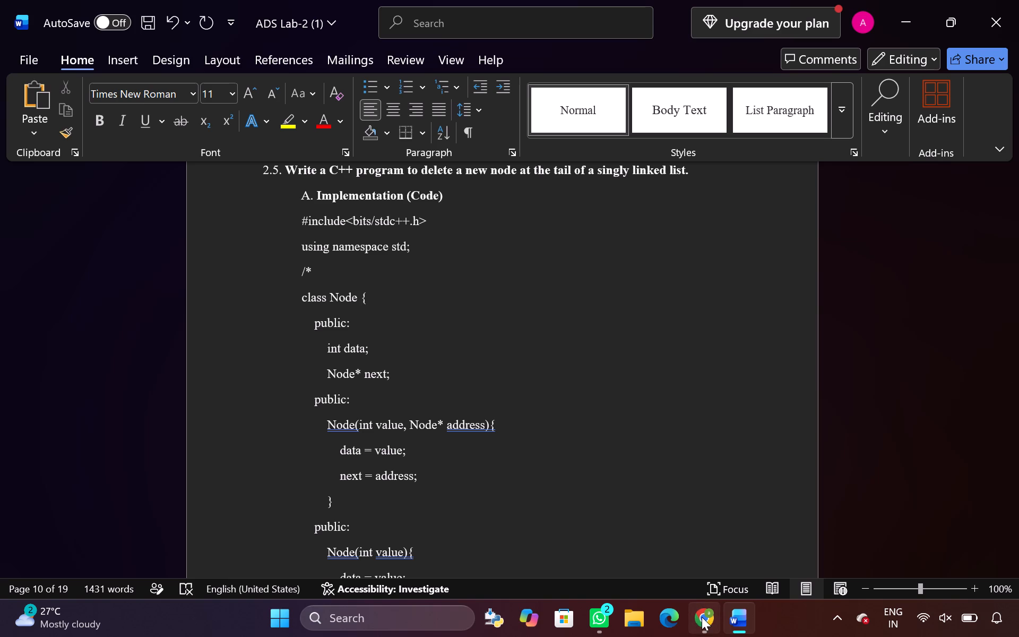
In Chrome, open the question "Delete Tail of the Linked List" from the coding practice on deletion in linked lists.
scroll(450, 403, "down", 2)
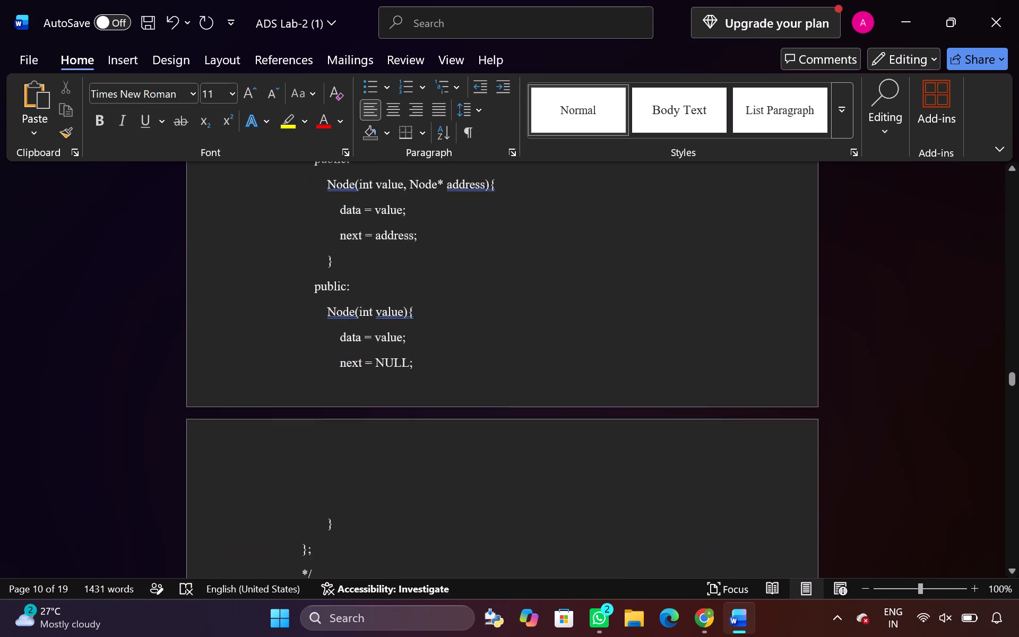
scroll(450, 403, "down", 4)
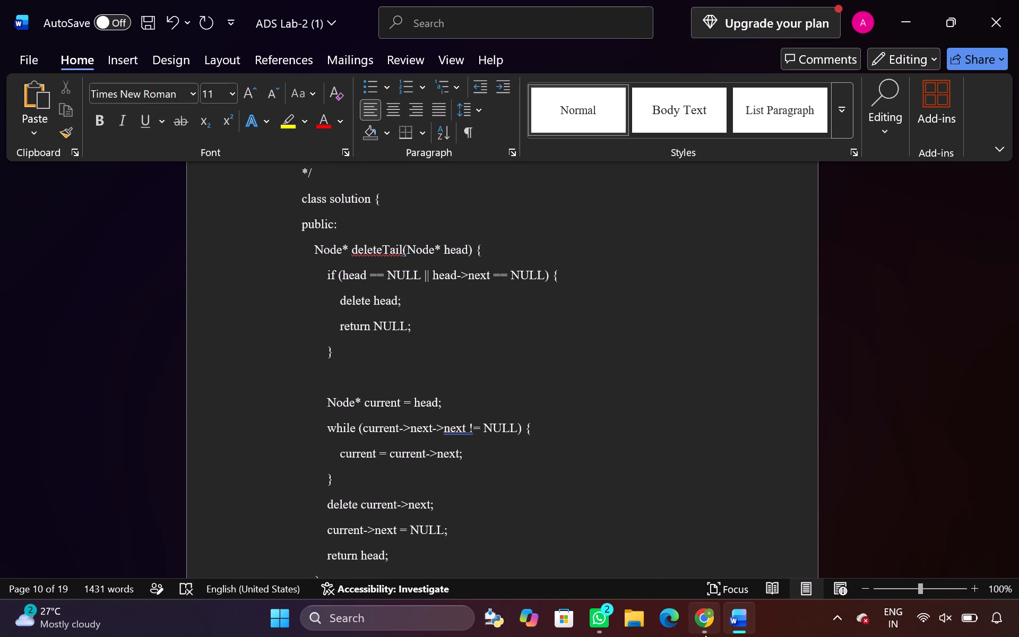
left_click(705, 634)
left_click(281, 21)
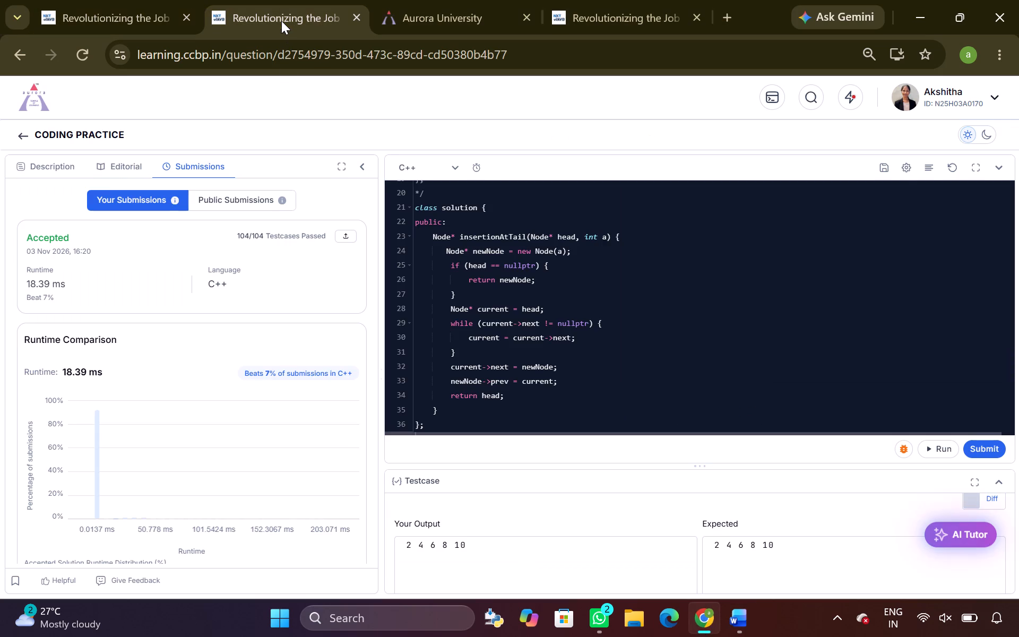
left_click(21, 130)
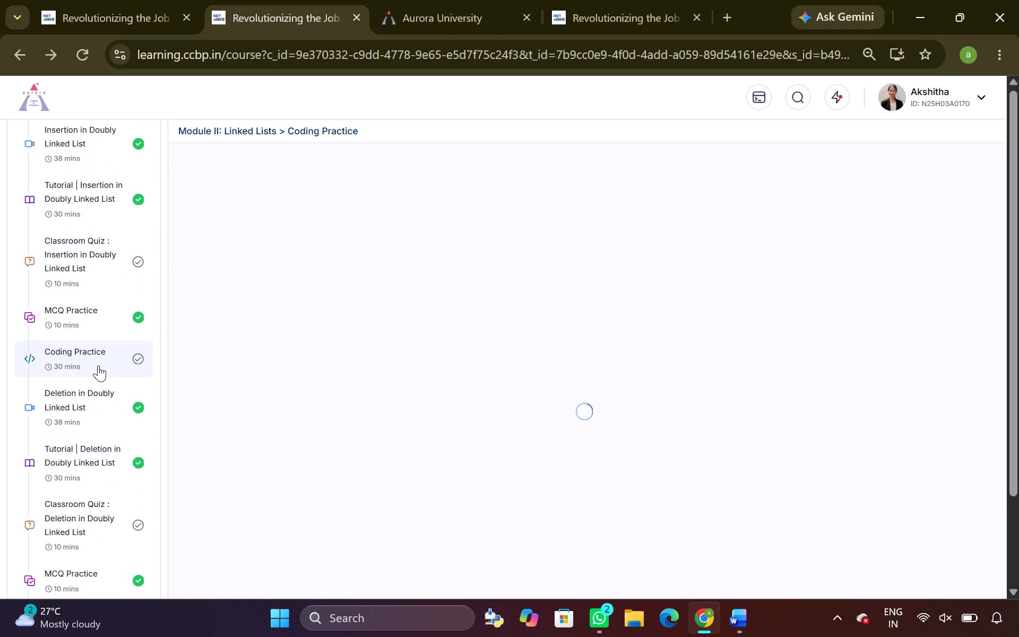
scroll(98, 365, "up", 3)
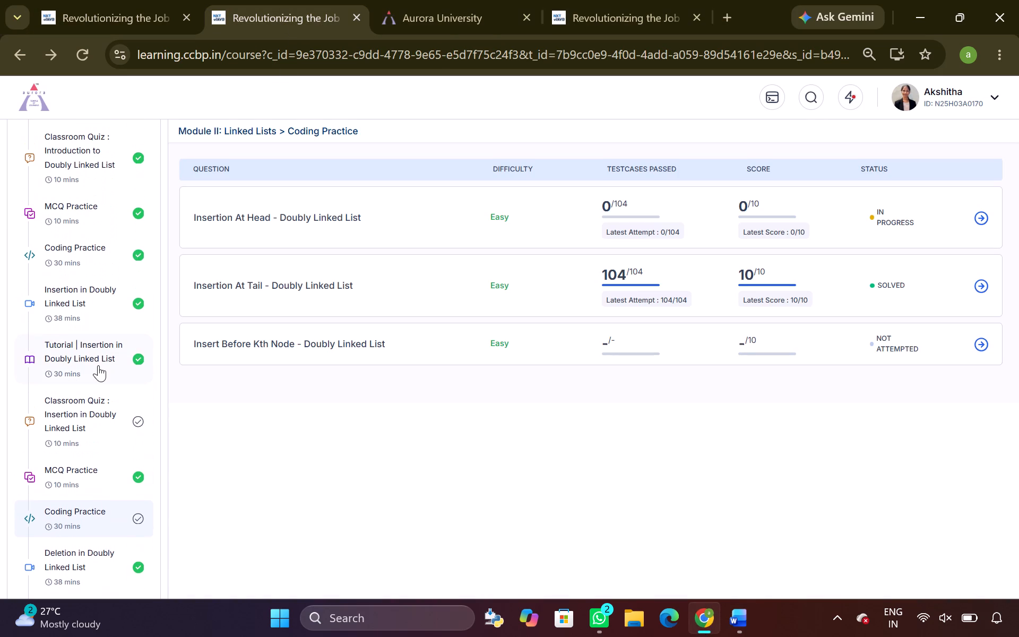
scroll(98, 365, "up", 1)
left_click(90, 260)
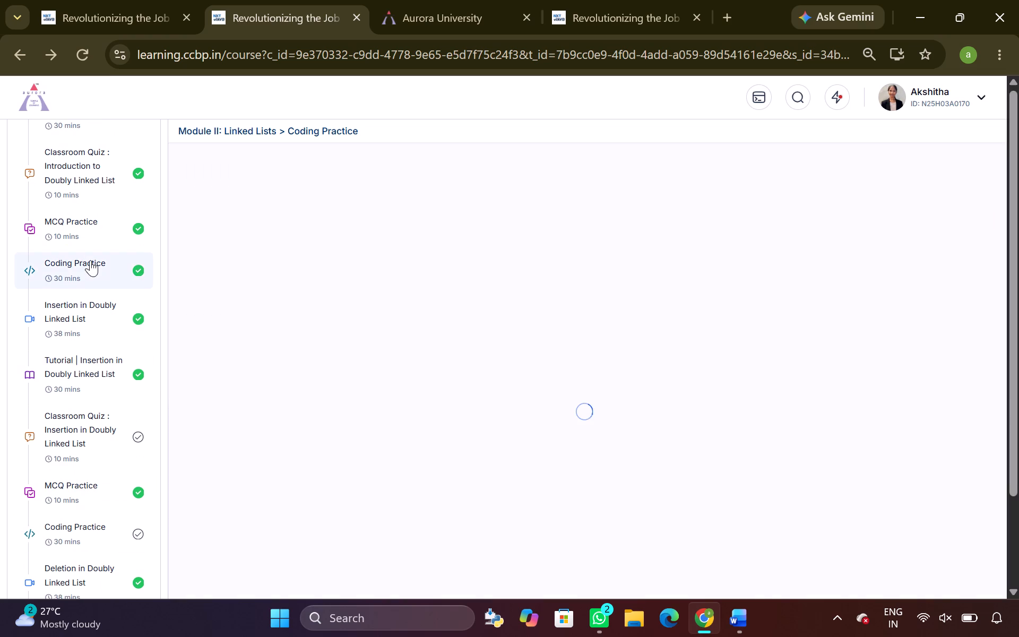
scroll(70, 260, "up", 2)
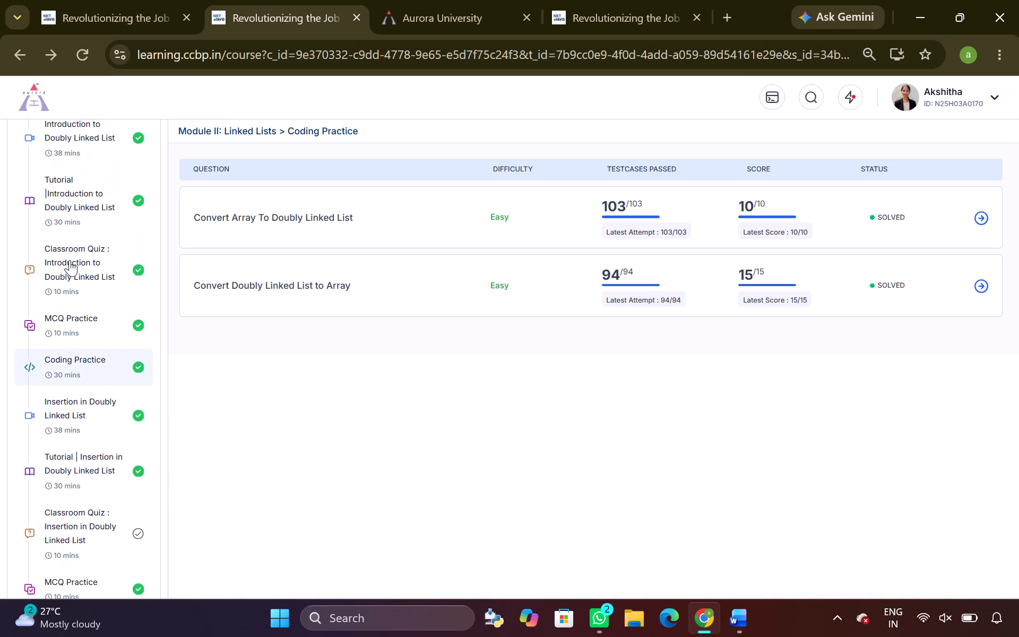
scroll(70, 260, "up", 3)
left_click(70, 323)
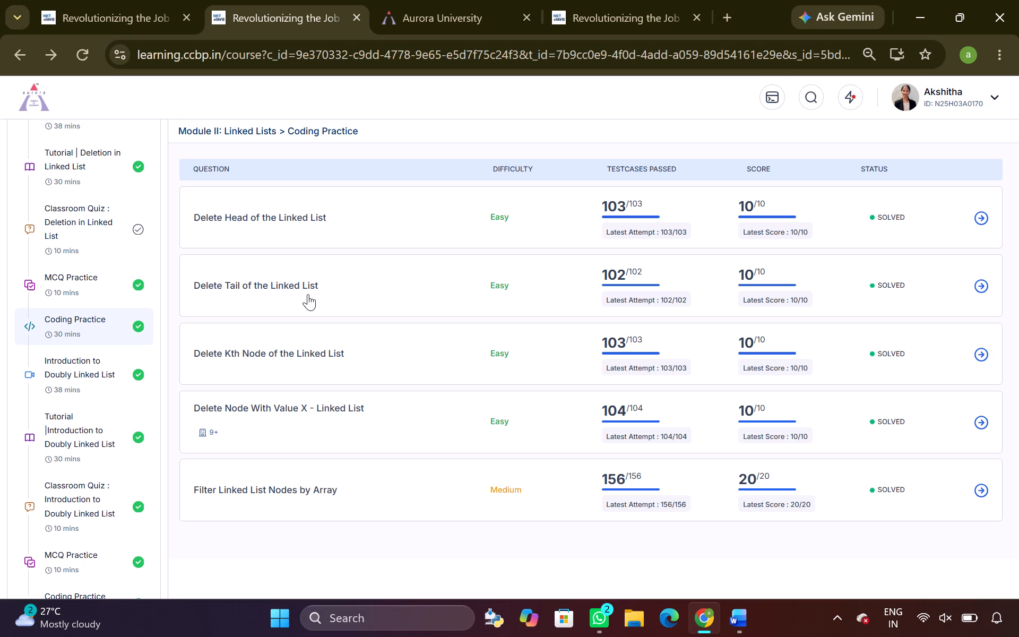
scroll(32, 277, "up", 1)
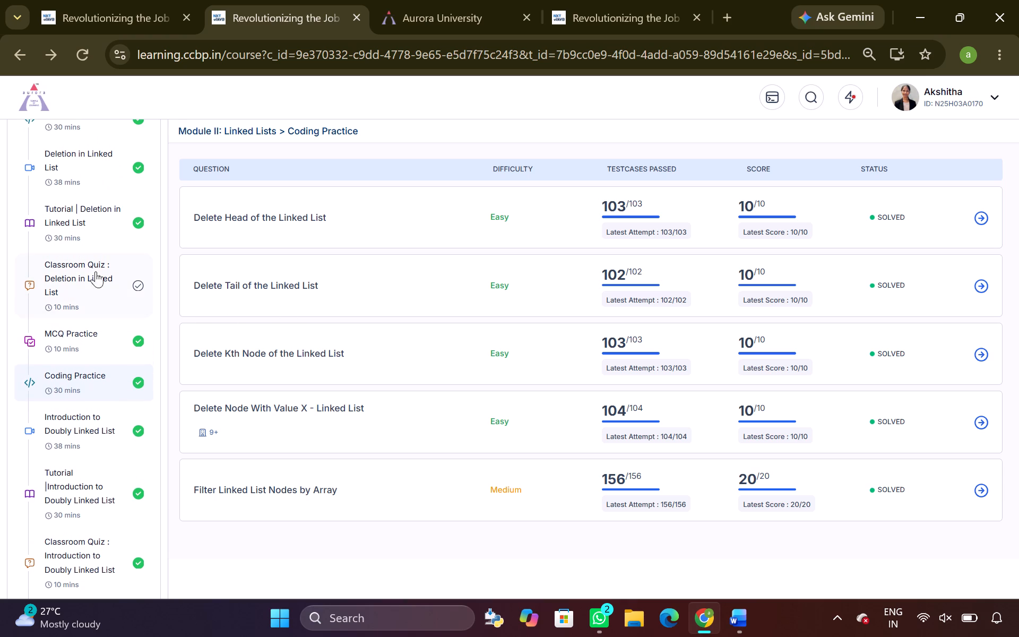
left_click(387, 289)
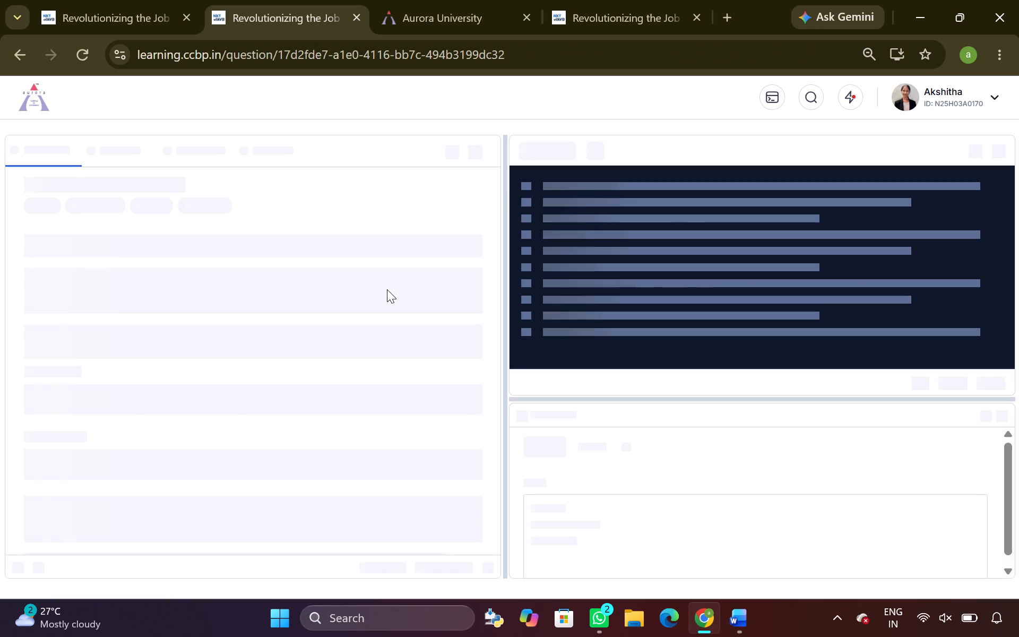
Run the deleteTail solution and enlarge the code area so the function's end is in view.
scroll(488, 371, "down", 5)
scroll(488, 371, "up", 1)
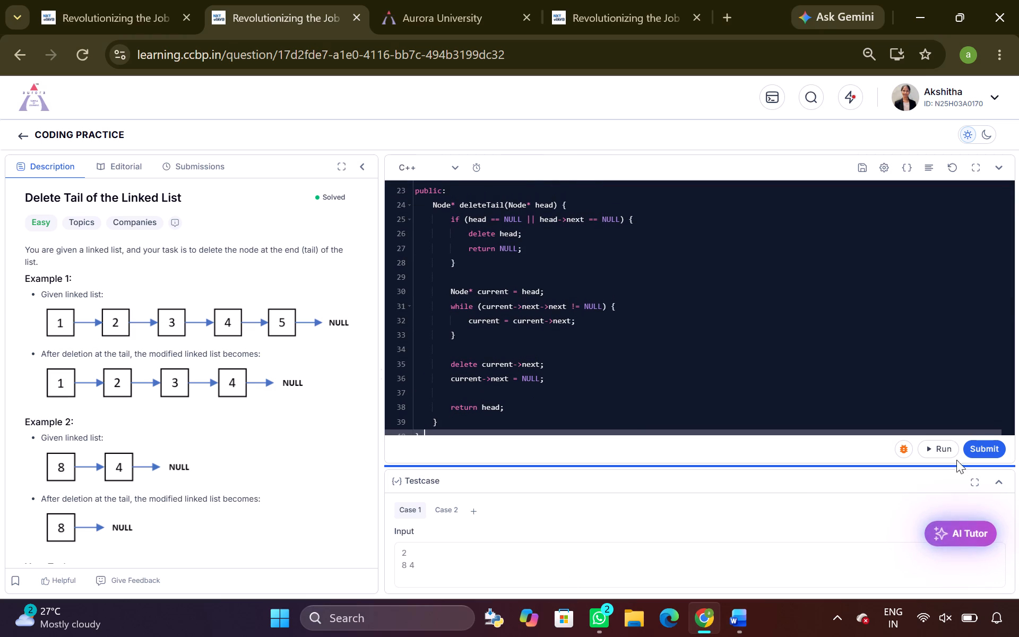
left_click(937, 450)
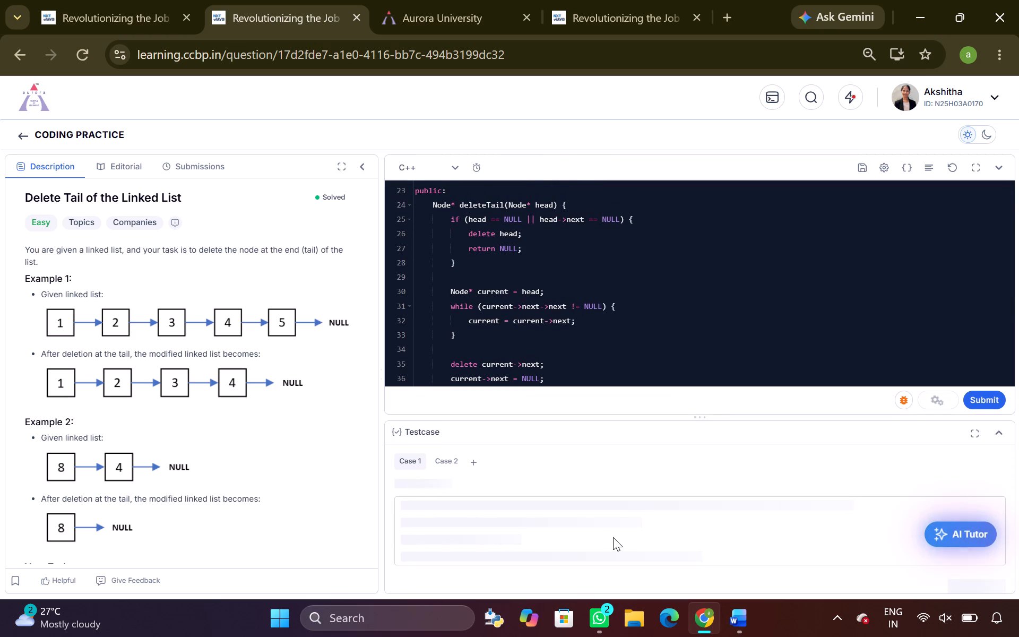
left_click_drag(637, 418, 637, 454)
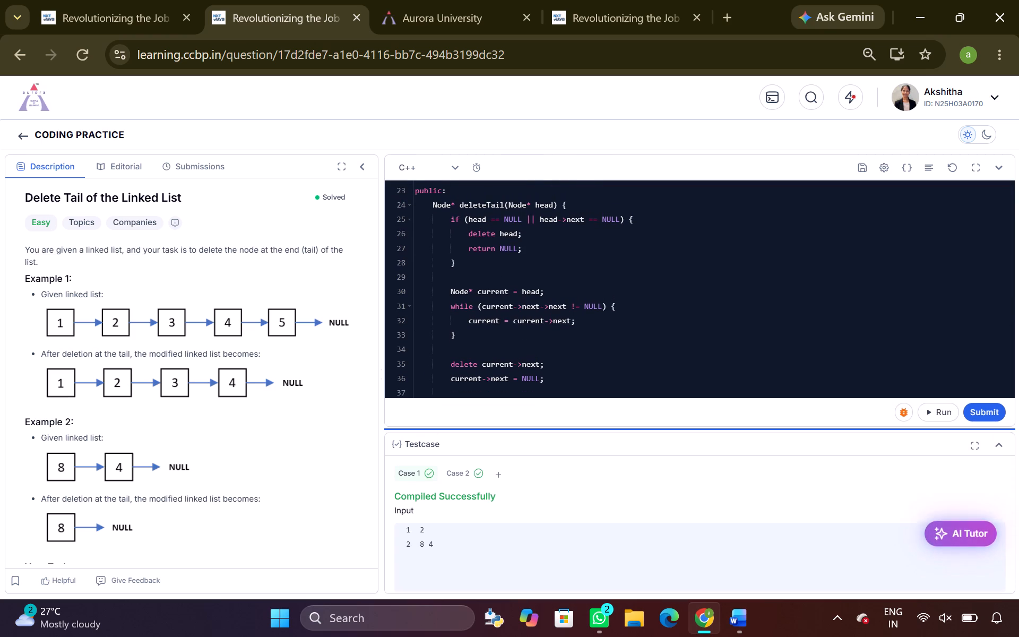
left_click_drag(637, 454, 636, 471)
Compare with experiment 2.5's old screenshots in Word, and capture a full-screen screenshot in Chrome of the deleteTail code with Your Output and Expected.
left_click(742, 614)
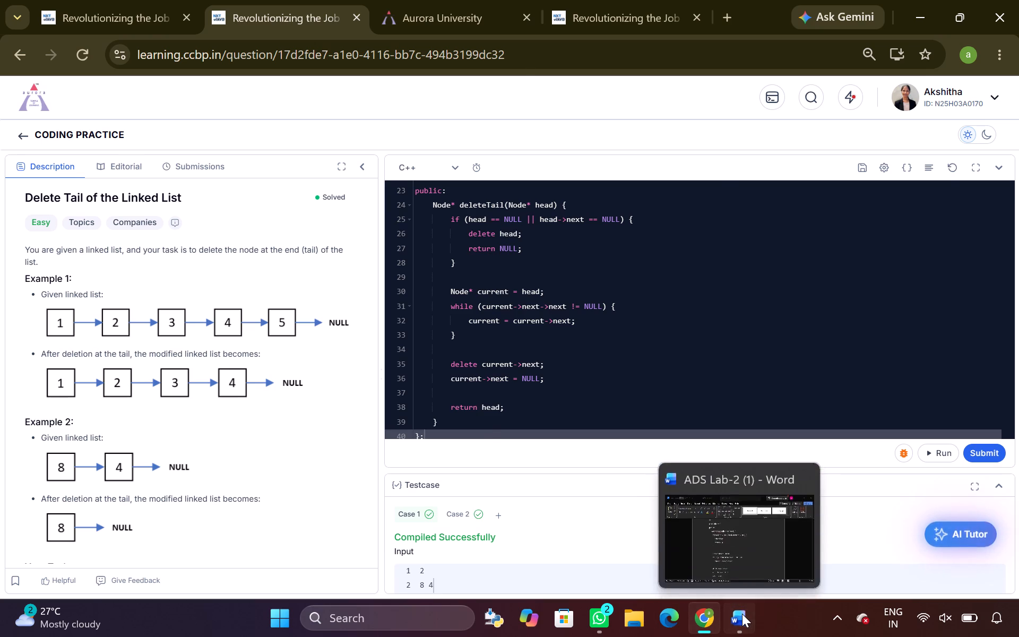
scroll(497, 404, "down", 3)
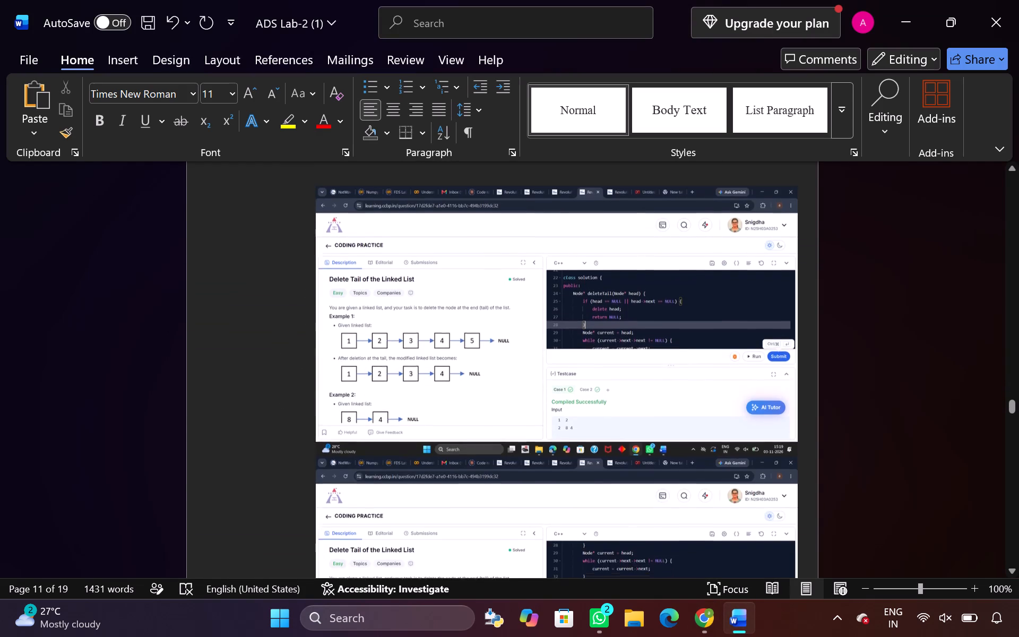
scroll(497, 404, "down", 2)
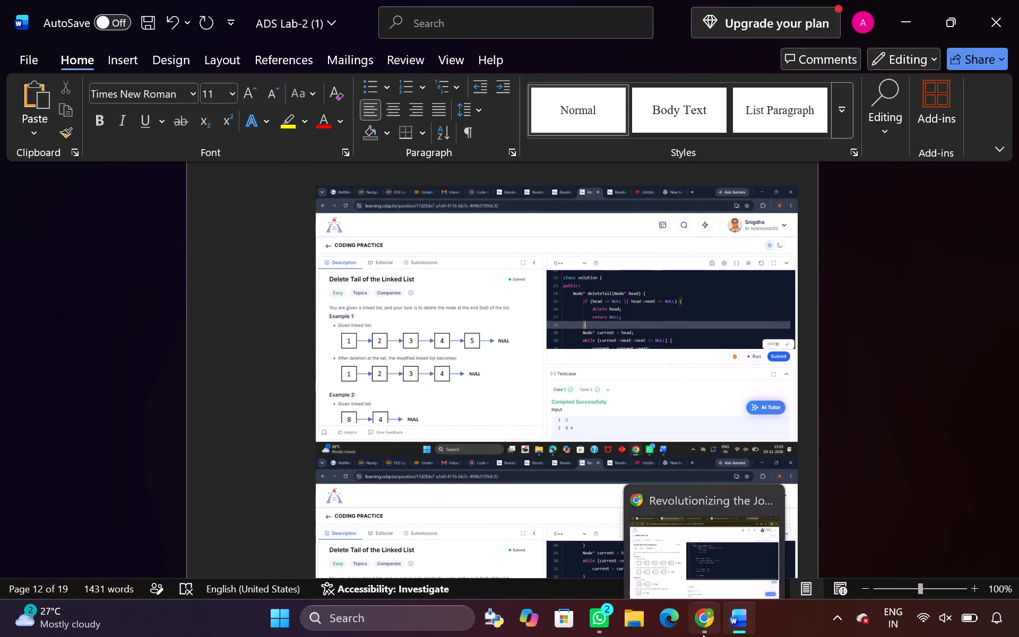
left_click(703, 634)
scroll(538, 556, "down", 2)
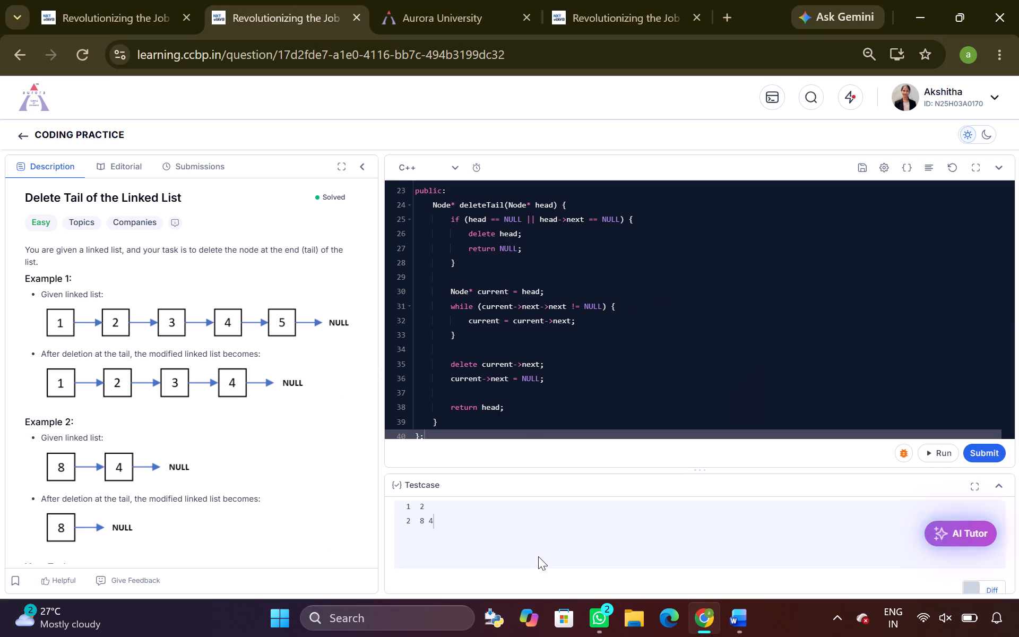
scroll(538, 556, "down", 1)
scroll(538, 556, "up", 1)
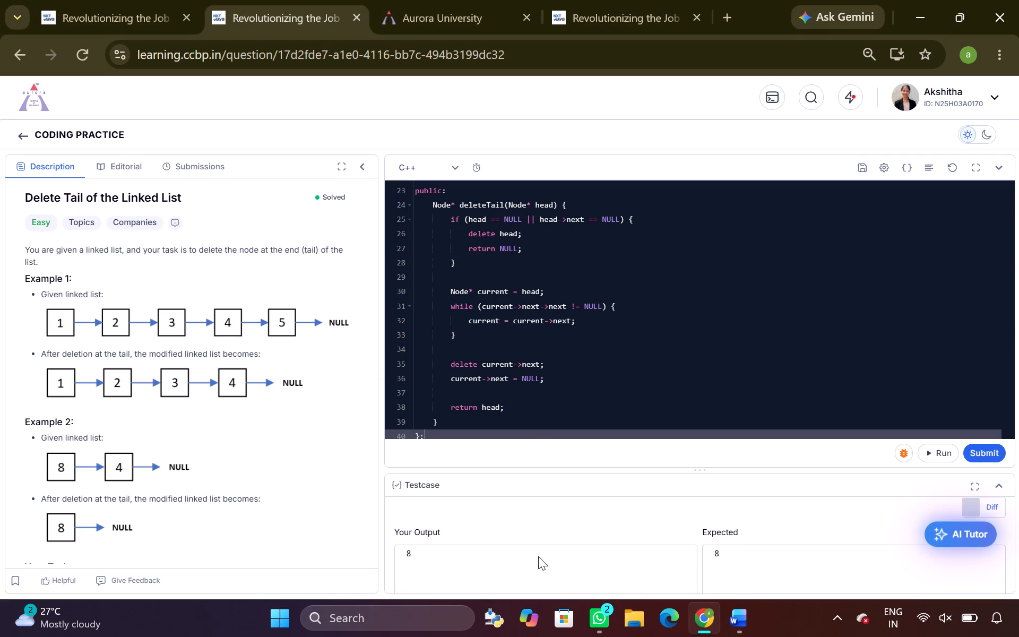
key("Print")
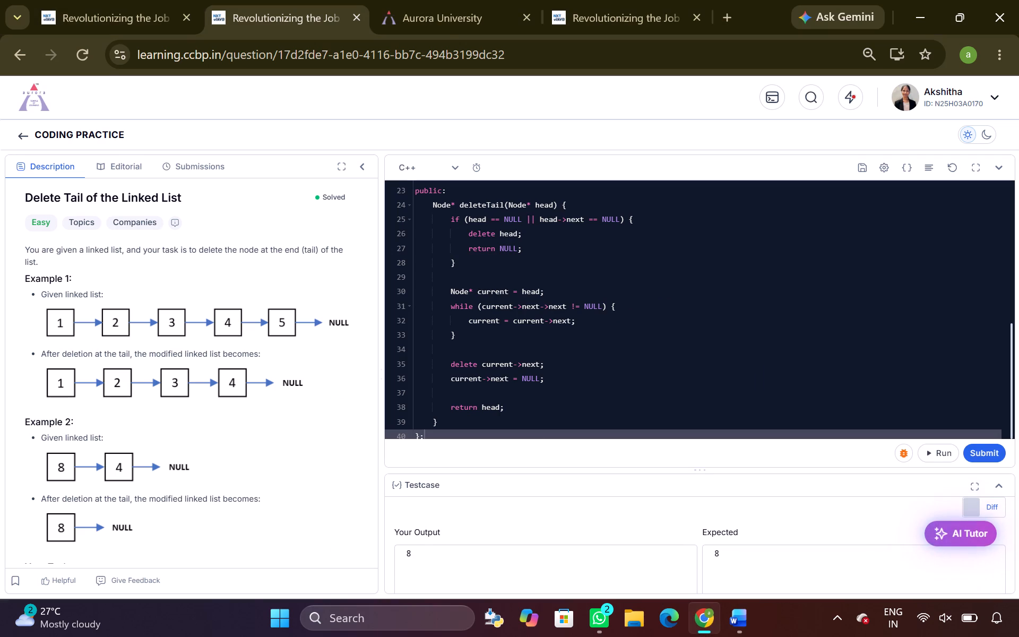
left_click(478, 21)
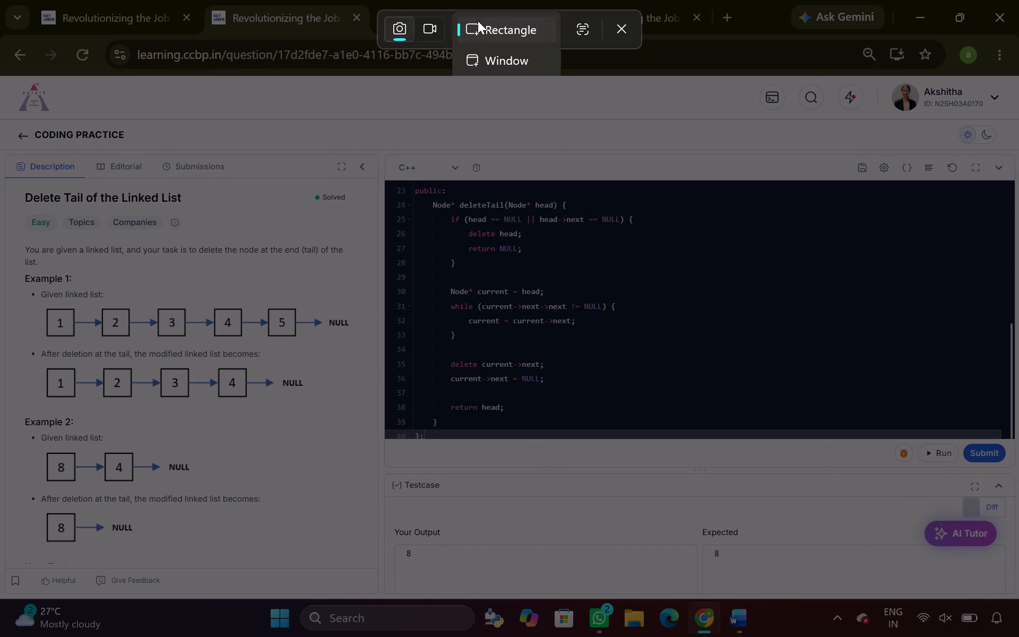
left_click(496, 84)
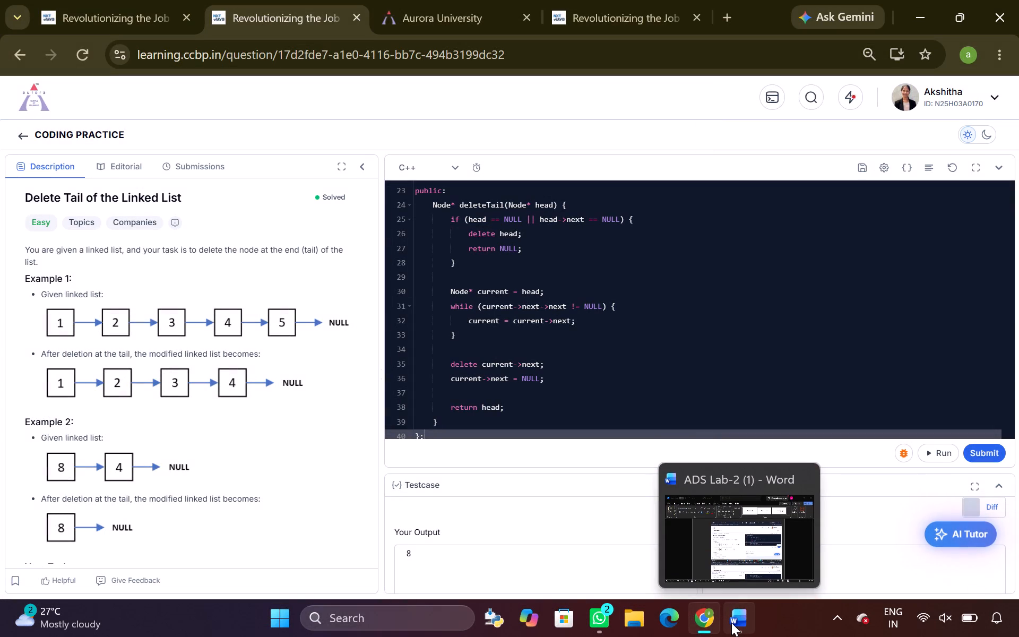
In Word, replace experiment 2.5's two old output screenshots with the new capture on an unindented line before heading 2.6.
left_click(742, 561)
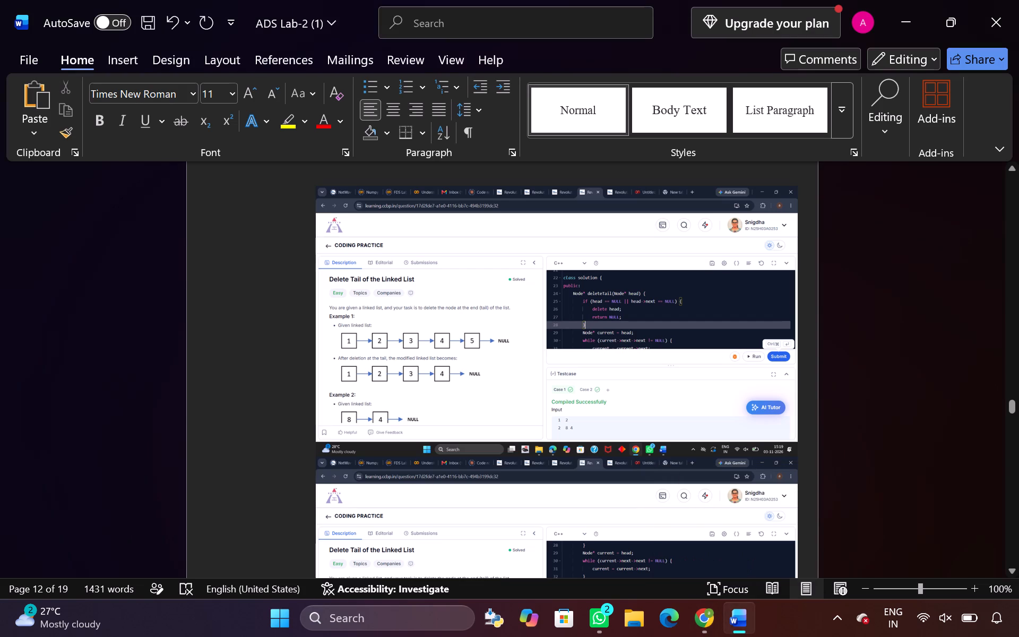
left_click(624, 398)
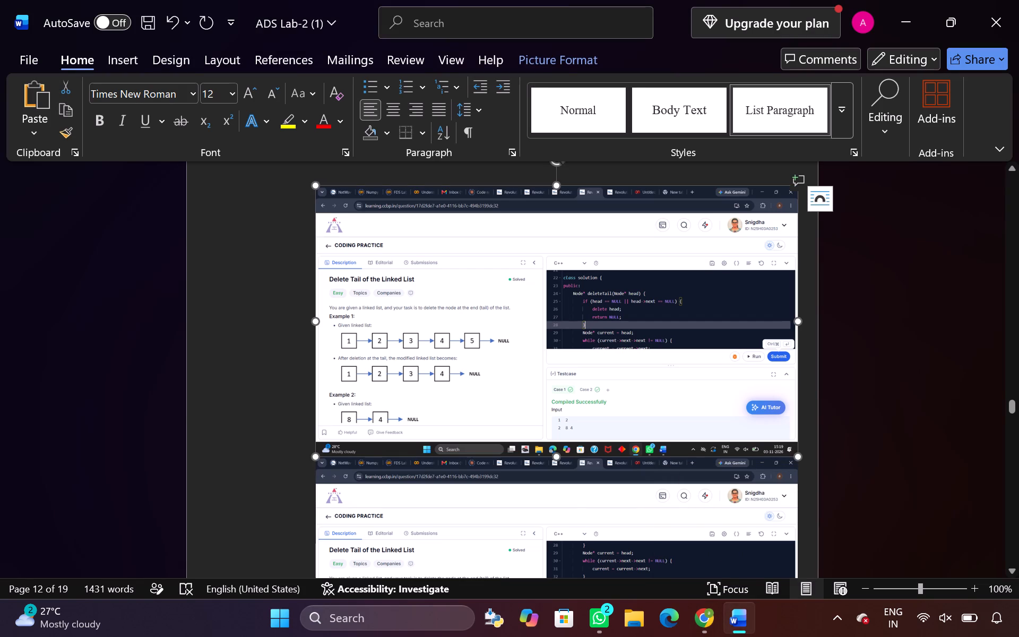
key("BackSpace")
left_click(564, 464)
key("BackSpace")
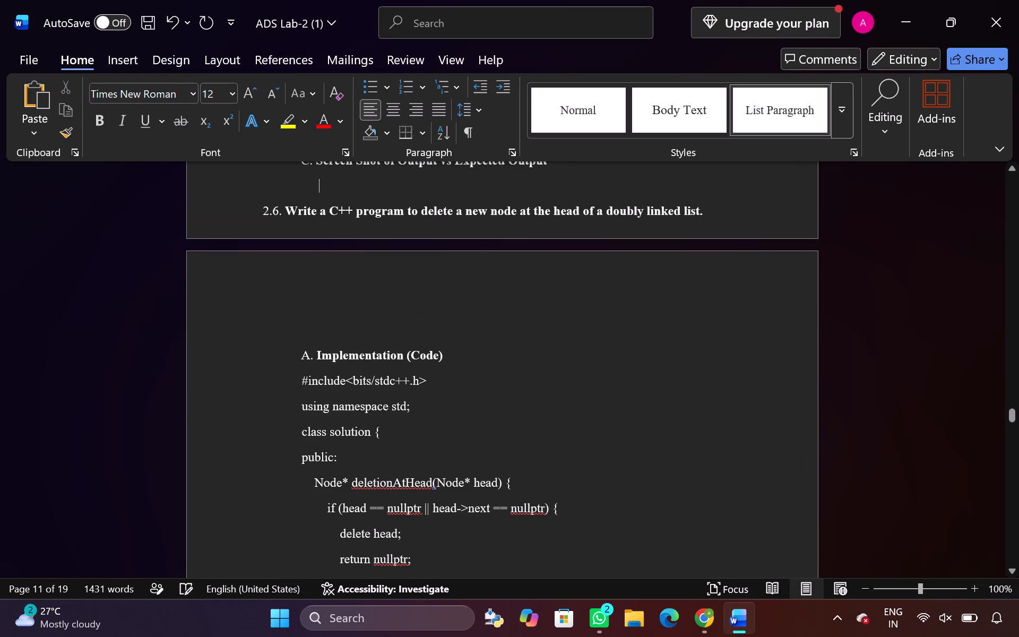
scroll(484, 452, "up", 1)
key("BackSpace")
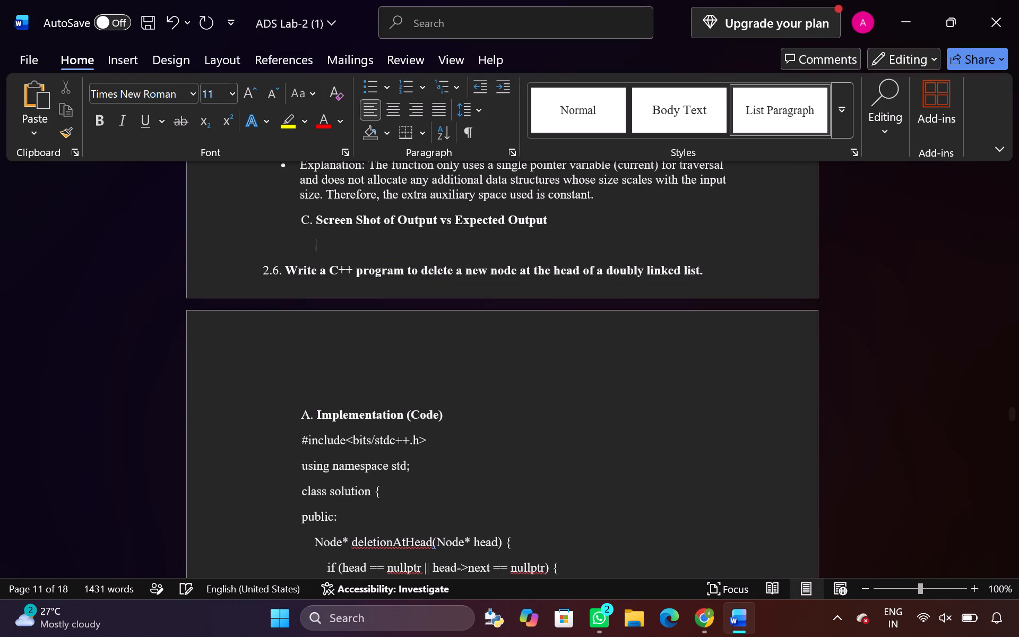
key("BackSpace")
key("BackSpace")
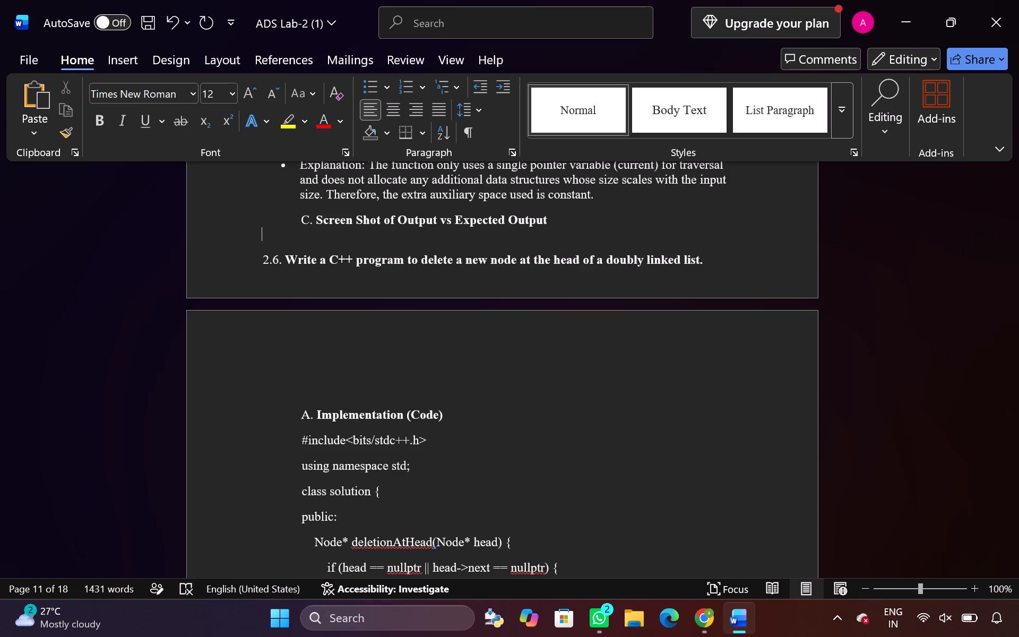
key("ctrl+v")
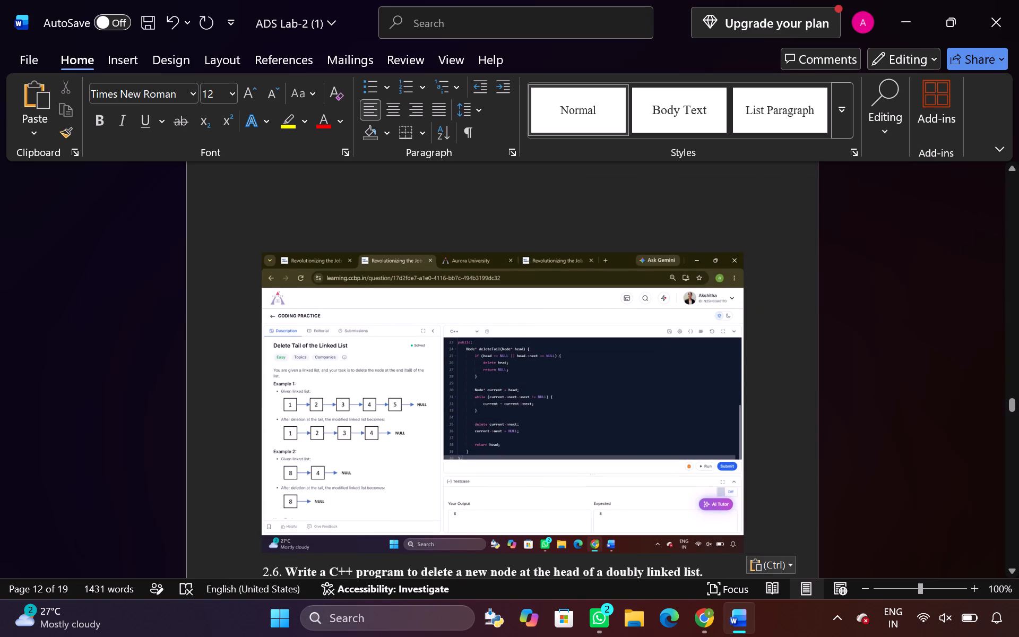
Delete the explanation bullets under Time Complexity and Space Complexity in experiment 2.5, keeping only the O(N) and O(1) lines.
scroll(484, 452, "up", 2)
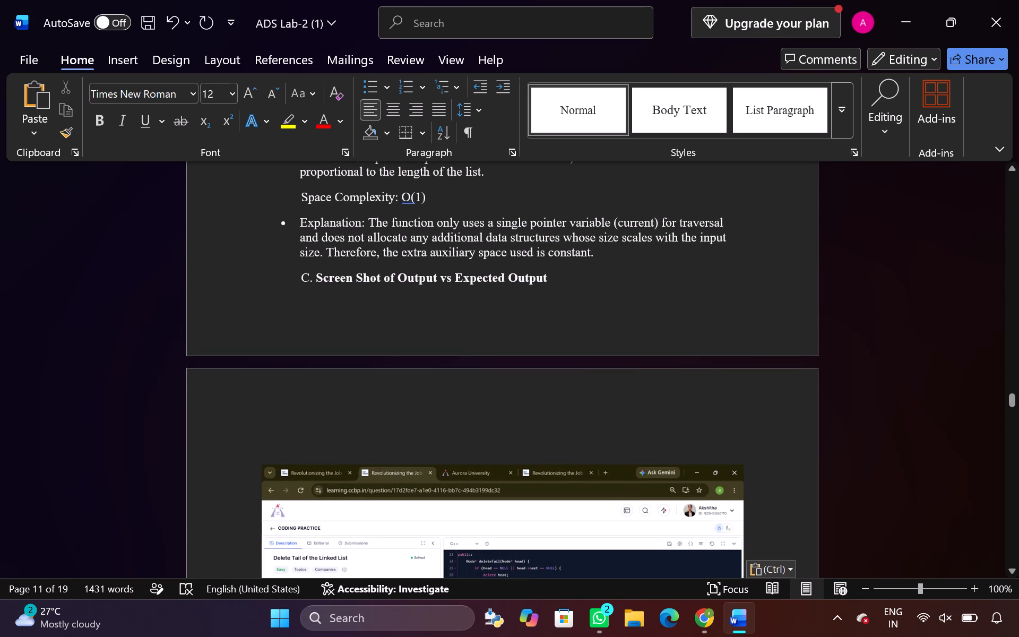
left_click_drag(595, 263, 269, 219)
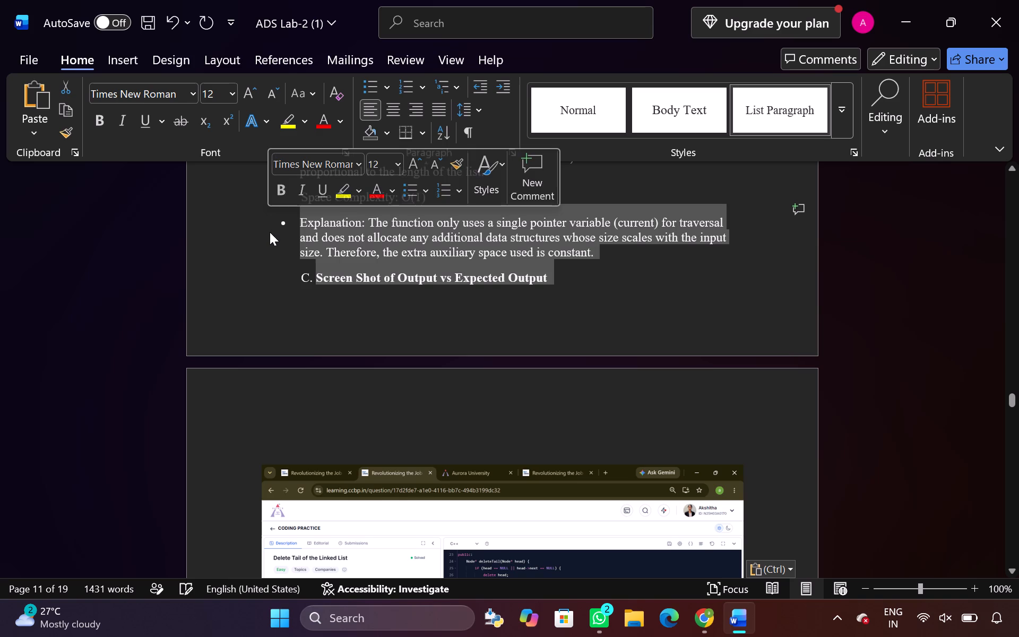
left_click(270, 236)
left_click_drag(602, 252, 434, 243)
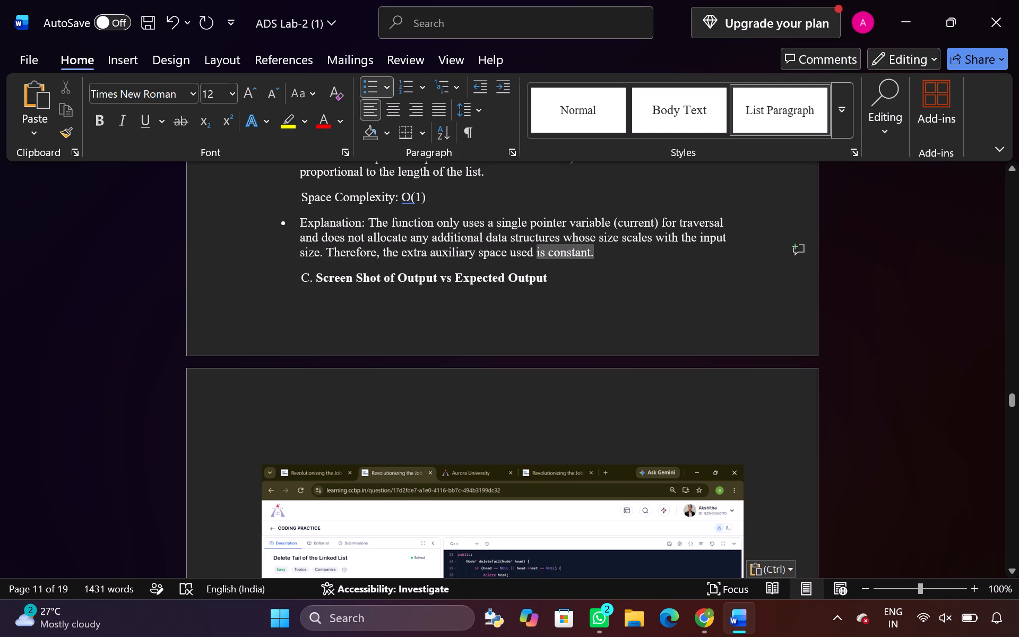
left_click_drag(434, 243, 320, 217)
key("BackSpace")
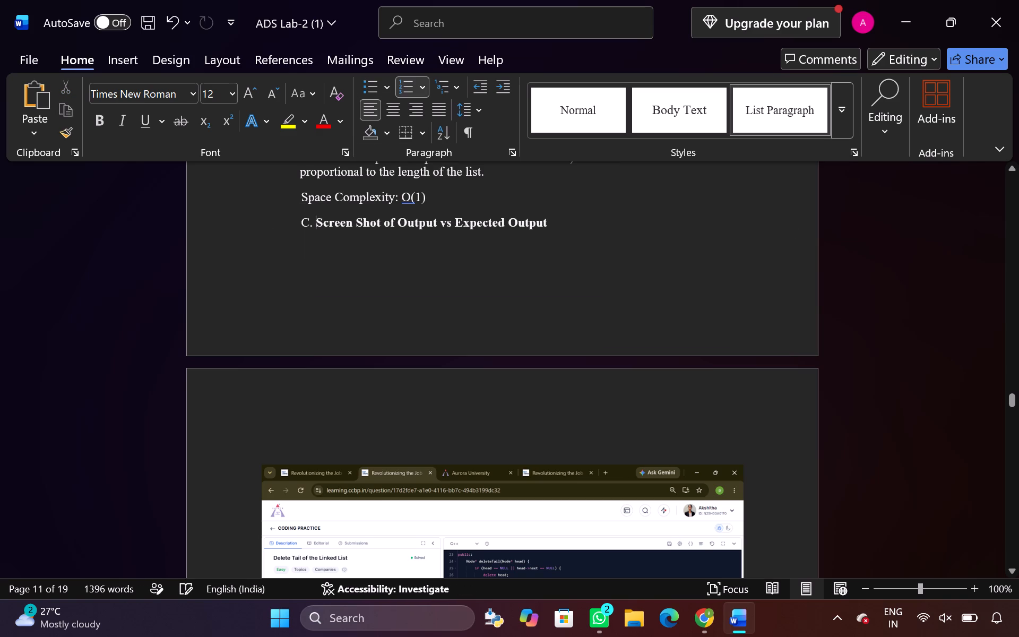
scroll(320, 217, "up", 1)
left_click_drag(488, 305, 307, 279)
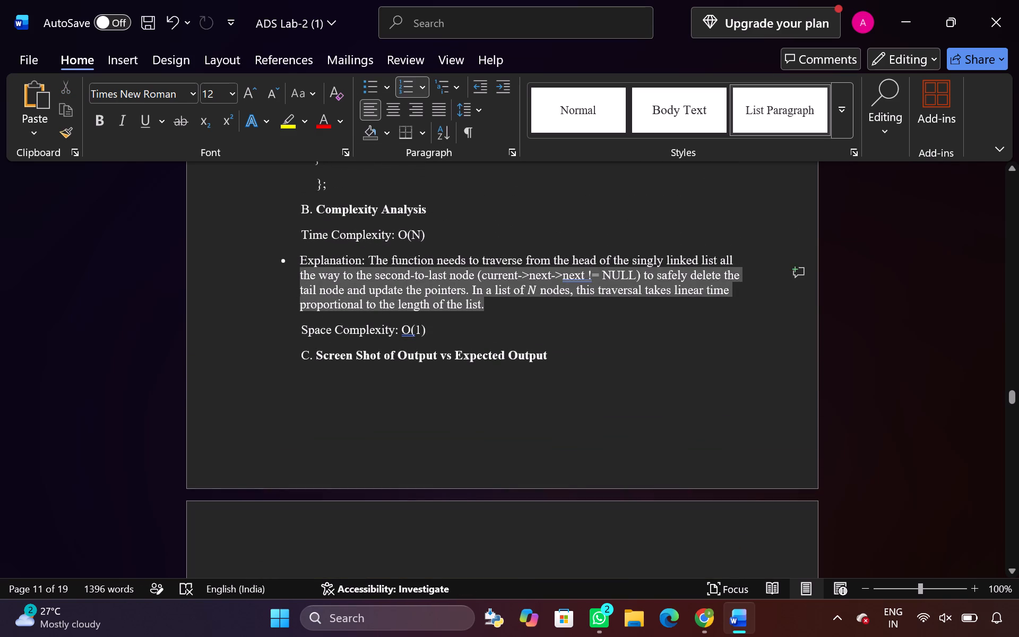
left_click_drag(307, 279, 306, 261)
key("BackSpace")
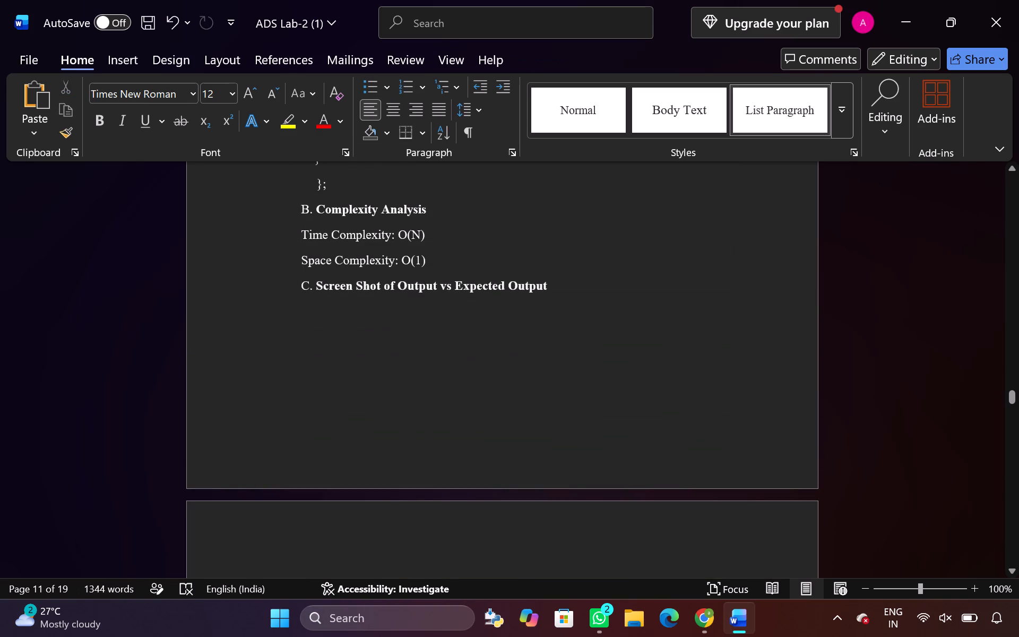
Insert six blank lines after experiment 2.5's Space Complexity line to move the output screenshot heading down the page.
left_click(449, 274)
left_click(425, 262)
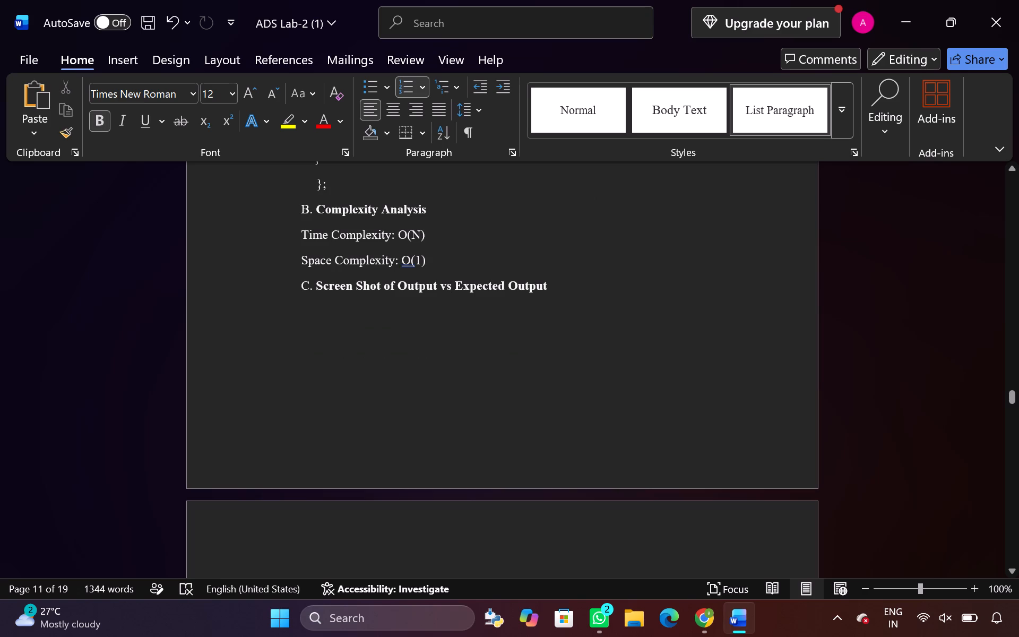
key("Return")
key("Return")
key("Return")
key("Return")
key("Return")
key("Return")
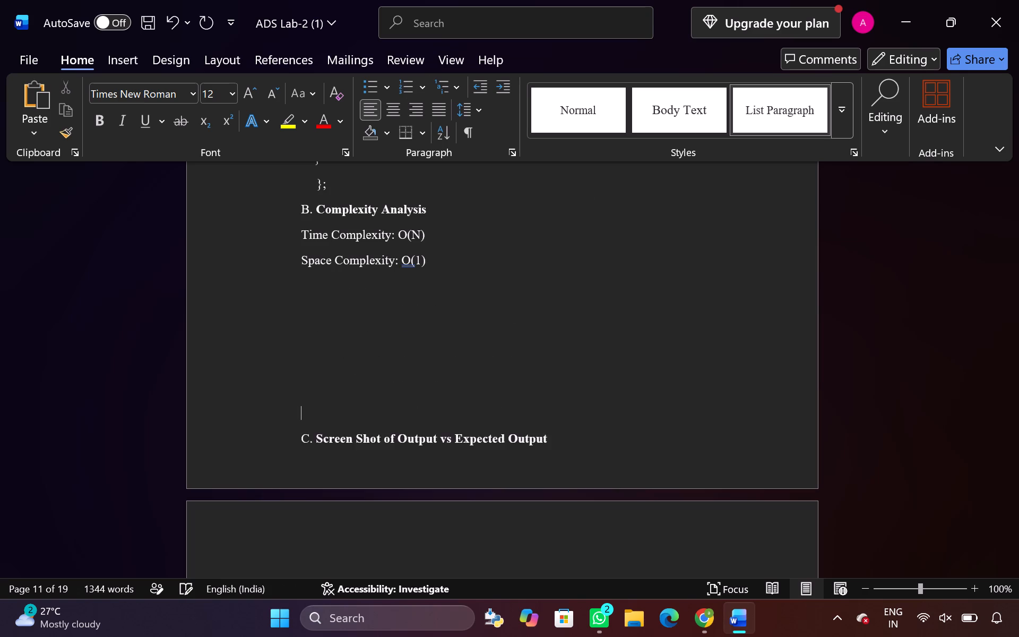
Add two more blank lines above experiment 2.5's output screenshot heading to push it onto the next page with its image.
key("Return")
key("Return")
Delete the explanation bullets under Time Complexity and Space Complexity in experiment 2.6, keeping only the two O(1) lines.
scroll(425, 262, "down", 2)
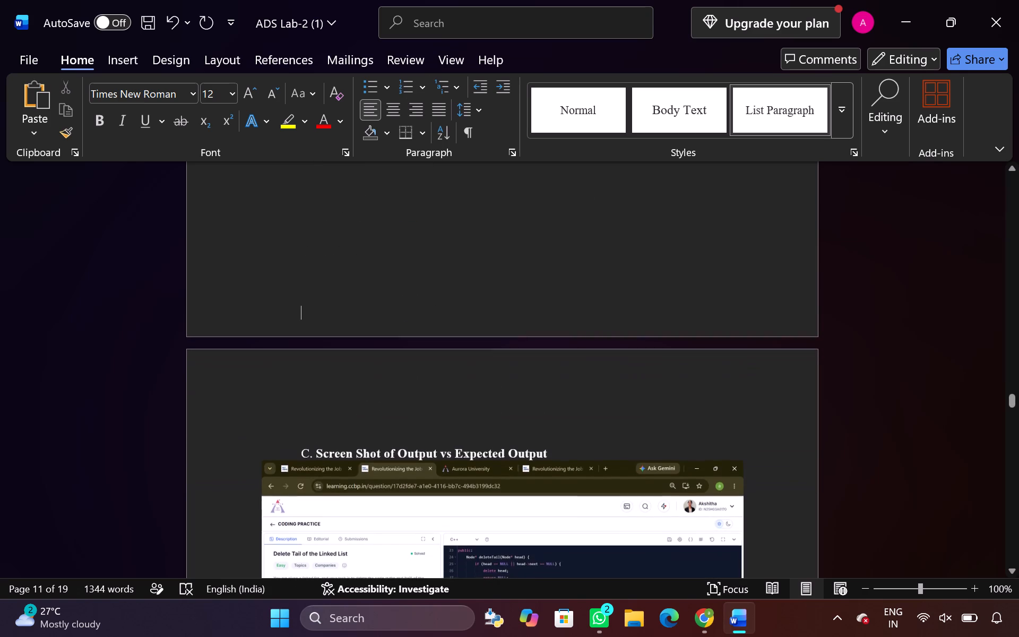
scroll(495, 269, "down", 3)
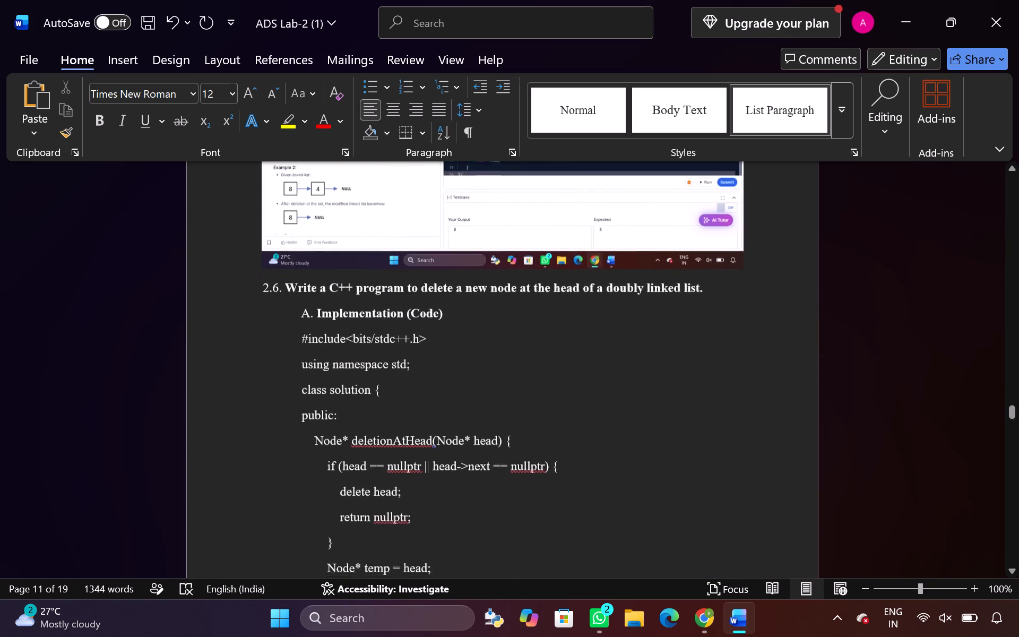
scroll(495, 269, "down", 4)
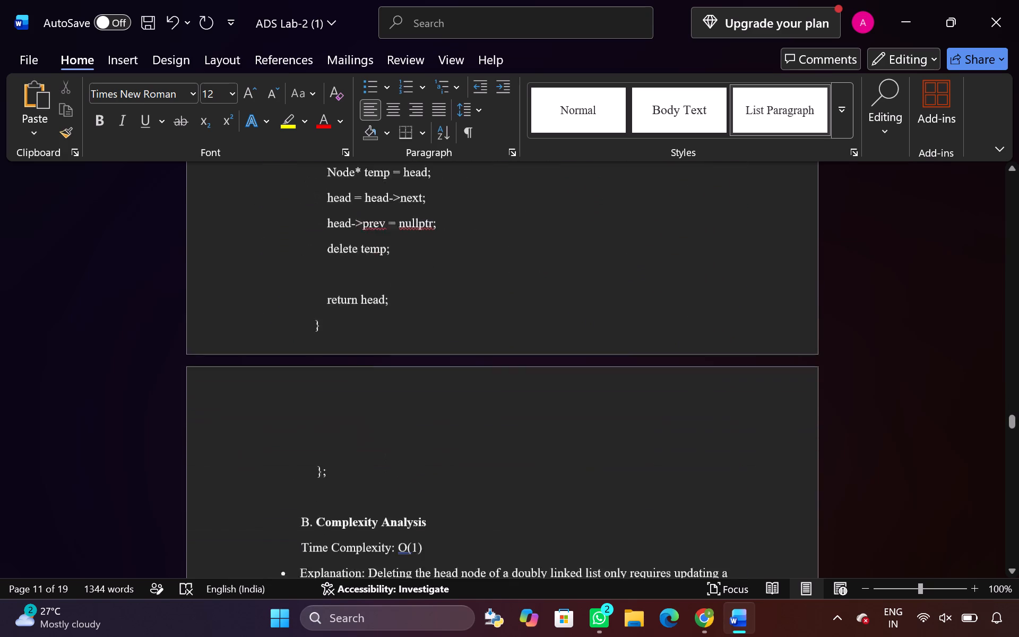
scroll(495, 269, "down", 2)
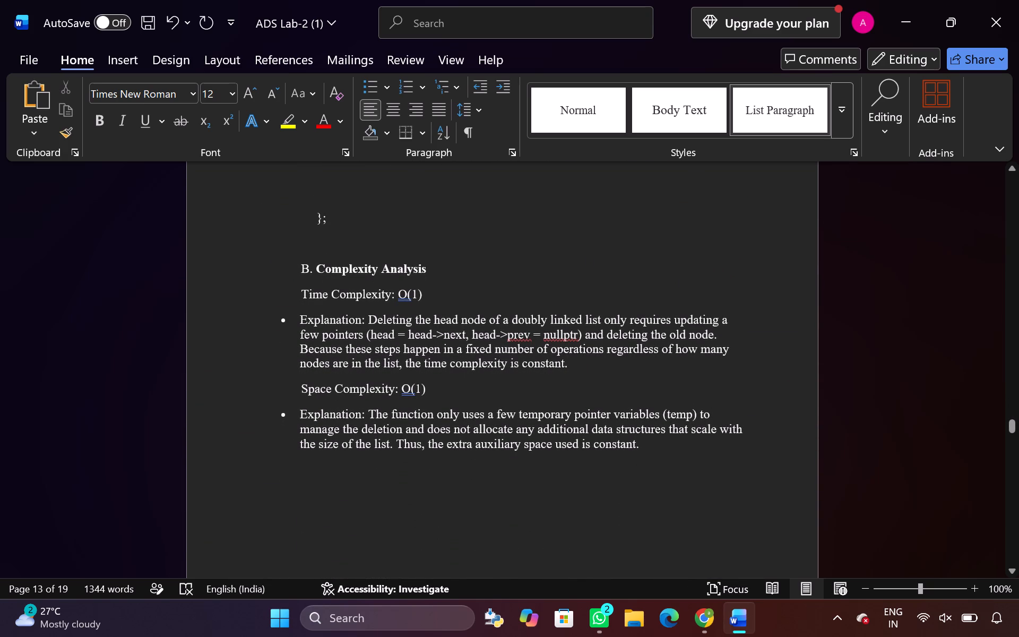
left_click_drag(301, 320, 559, 359)
key("BackSpace")
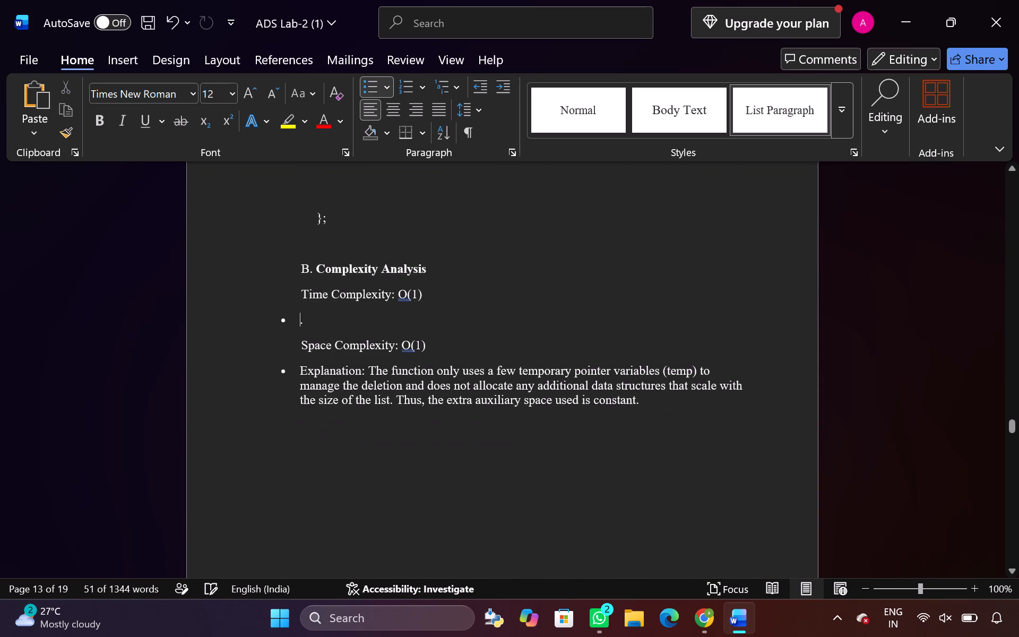
key("Right")
key("BackSpace")
key("BackSpace")
key("BackSpace")
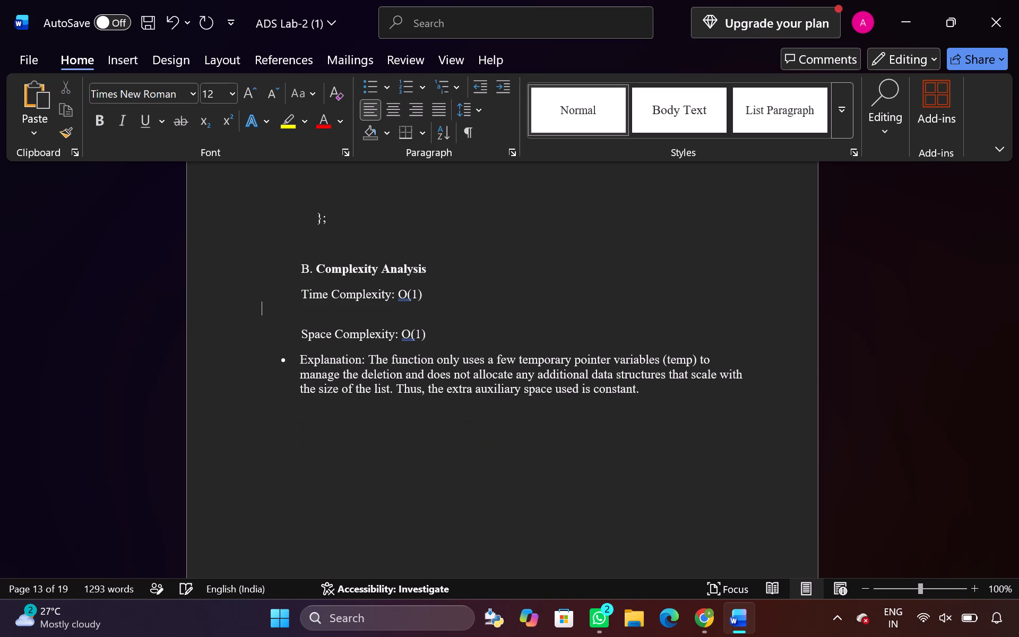
key("BackSpace")
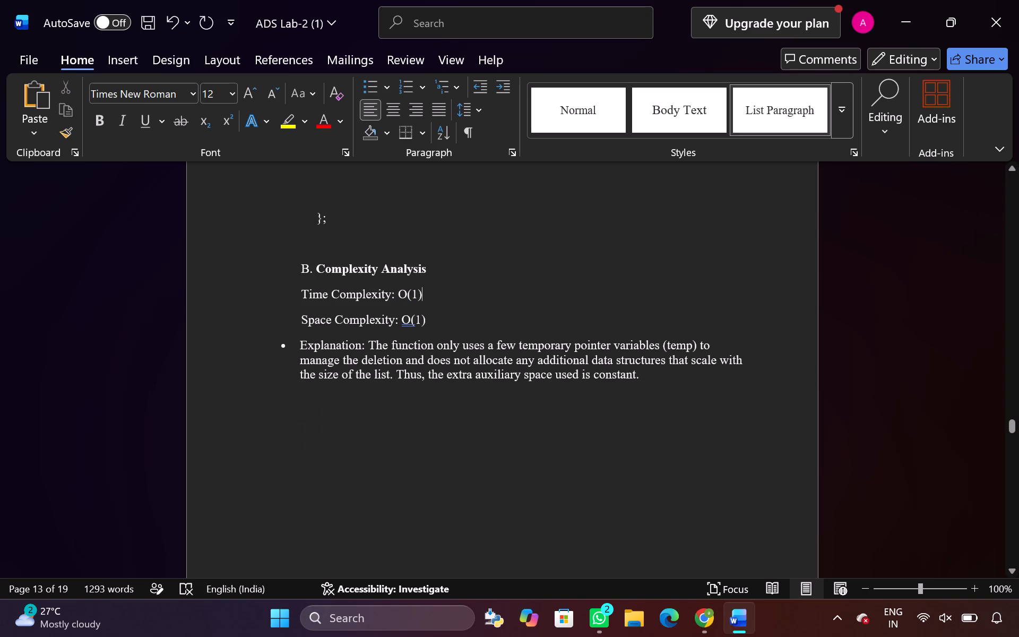
left_click_drag(301, 342, 653, 374)
key("BackSpace")
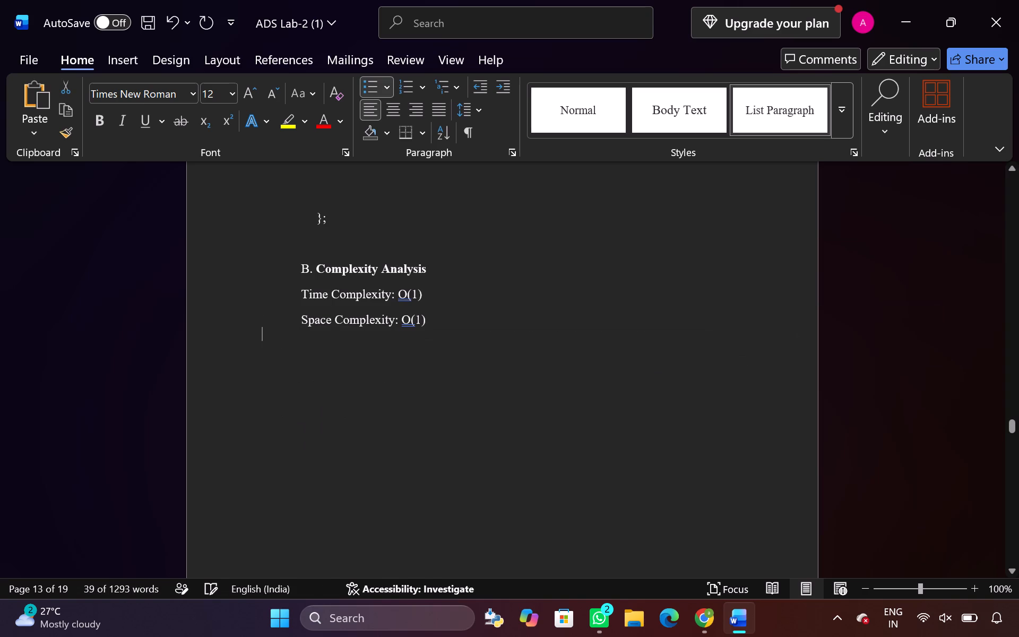
Copy experiment 2.6's whole deletionAtHead code, from the #include line through the closing brace of the class.
scroll(653, 374, "up", 3)
scroll(653, 374, "down", 1)
left_click_drag(300, 263, 397, 400)
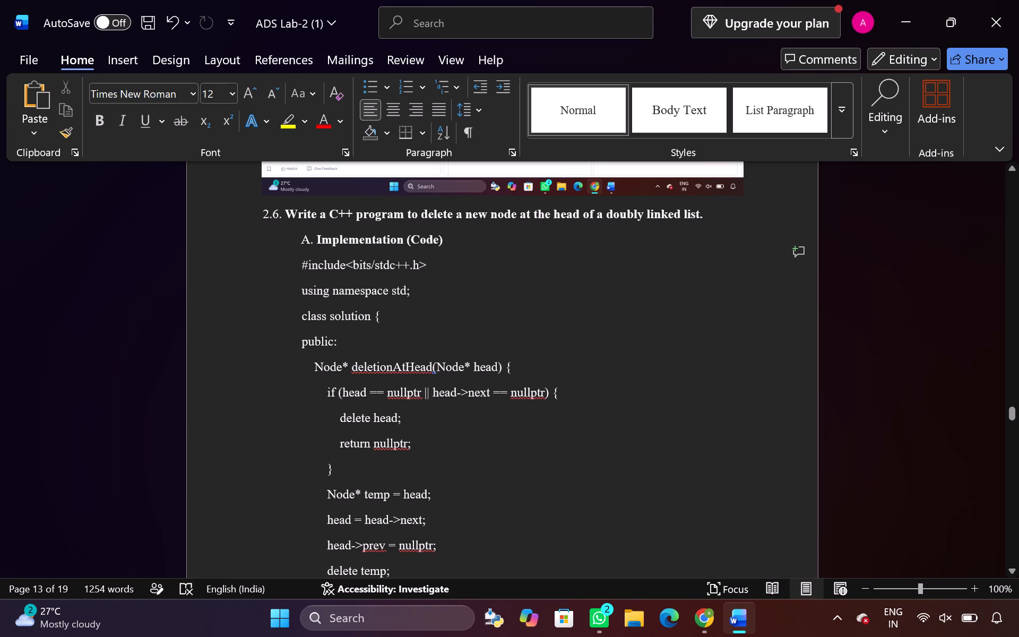
left_click_drag(397, 400, 453, 525)
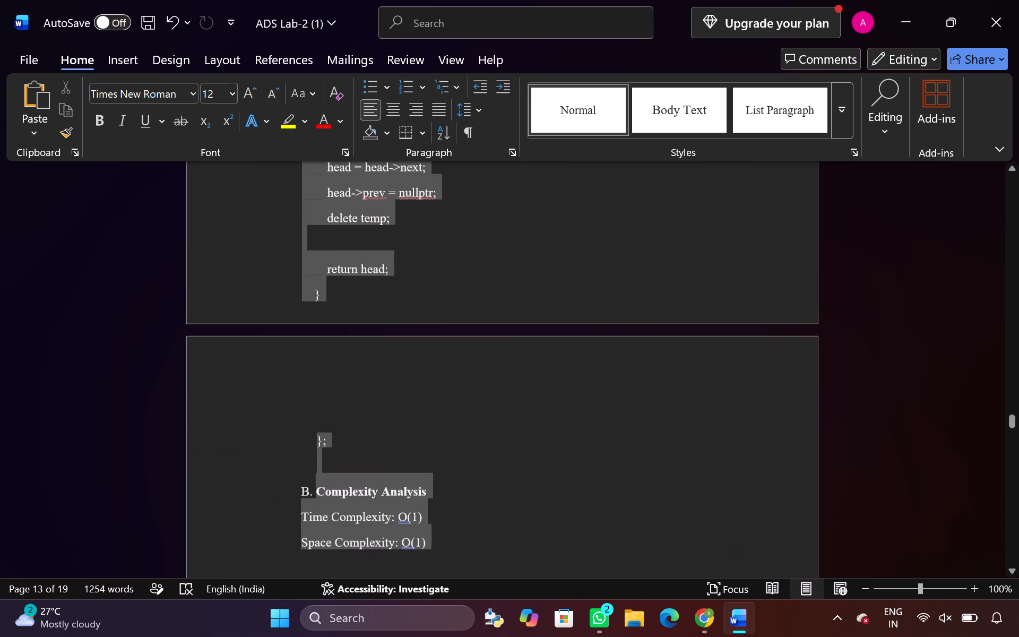
left_click_drag(453, 525, 406, 436)
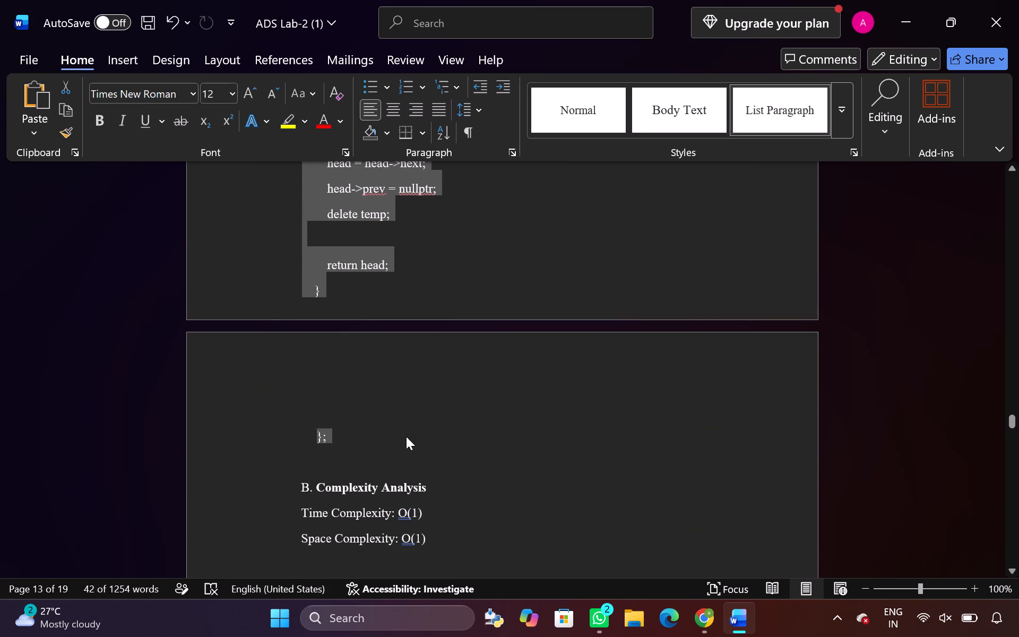
key("ctrl+c")
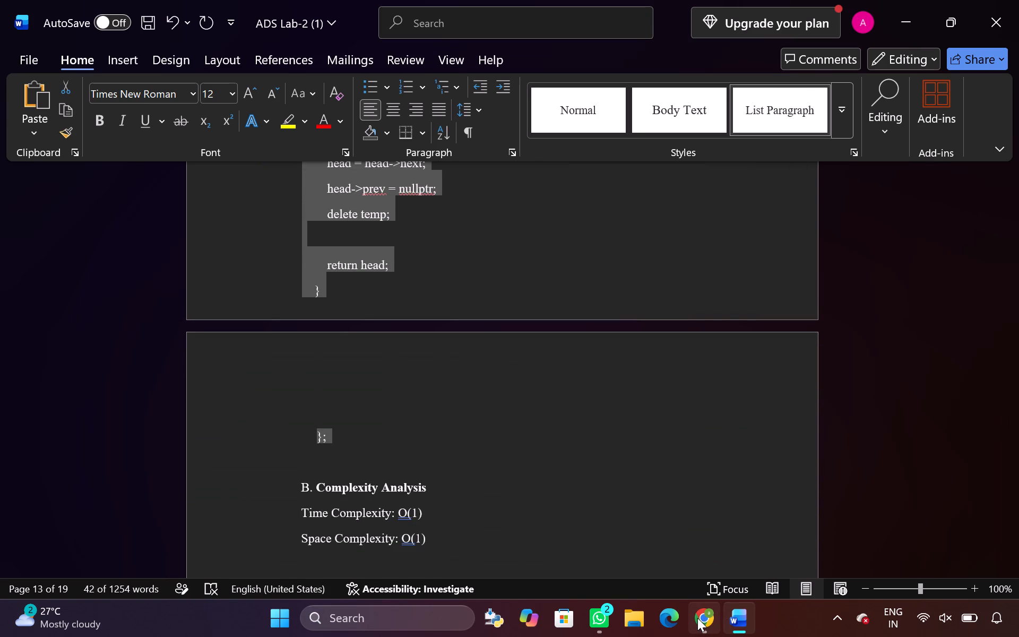
Switch to Chrome and open the Coding Practice set of the Deletion in Doubly Linked List topic.
left_click(697, 618)
left_click(22, 137)
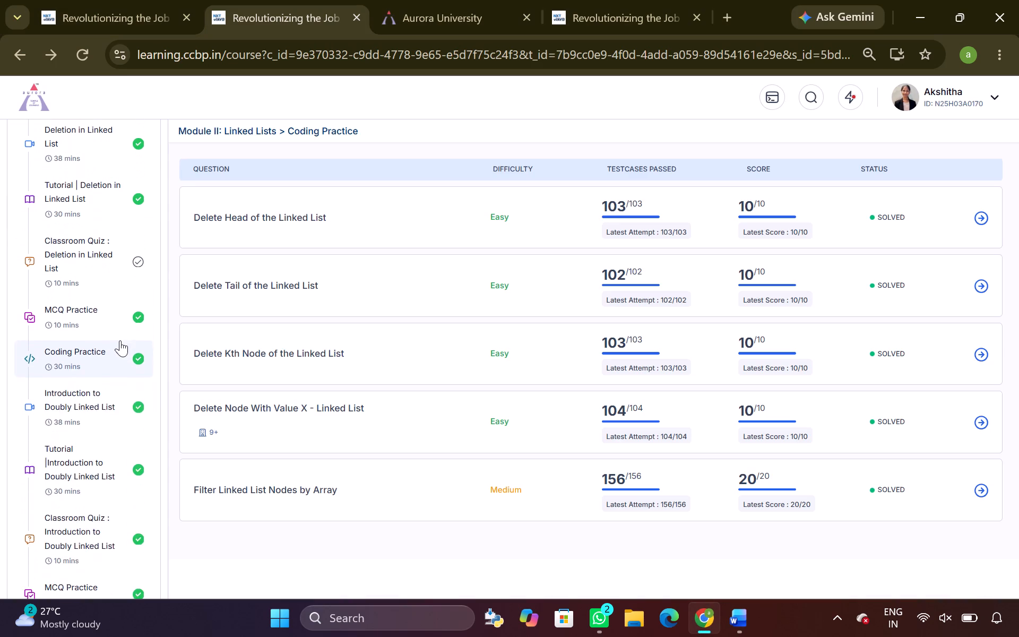
scroll(120, 340, "down", 4)
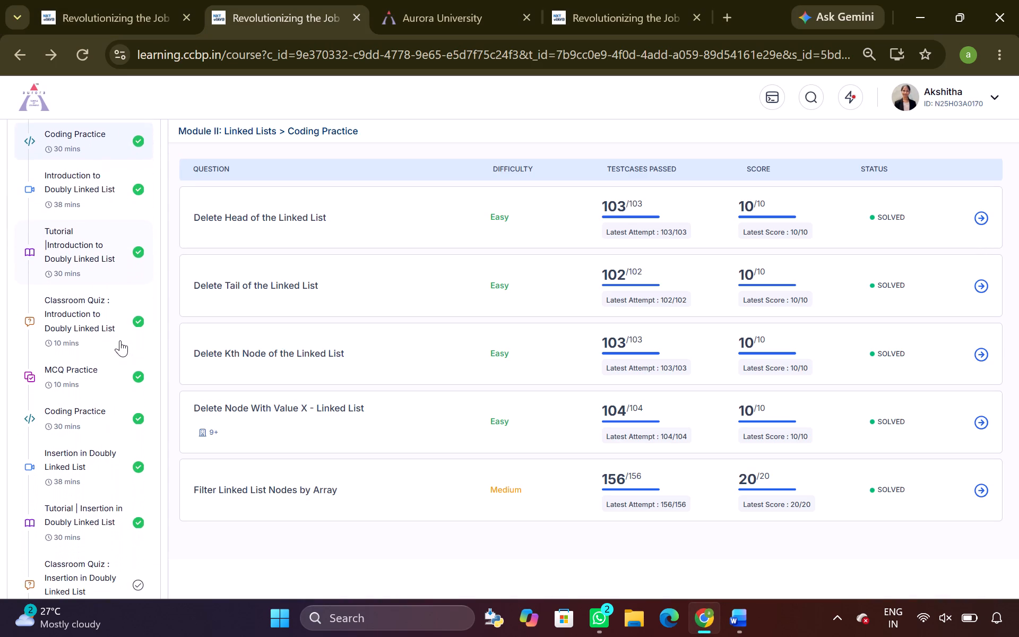
scroll(120, 340, "down", 4)
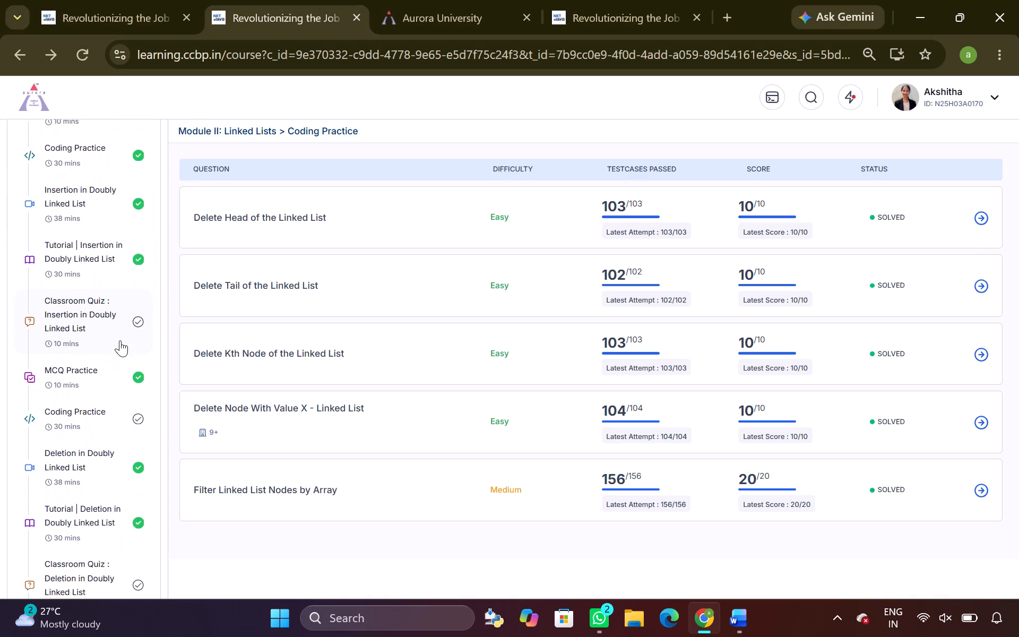
scroll(120, 340, "down", 3)
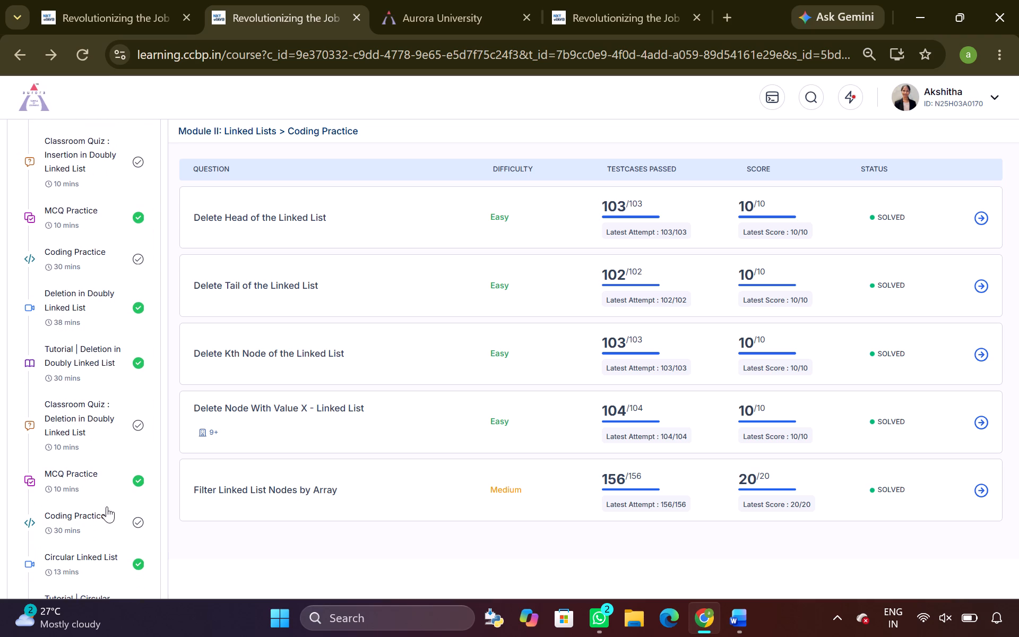
left_click(105, 514)
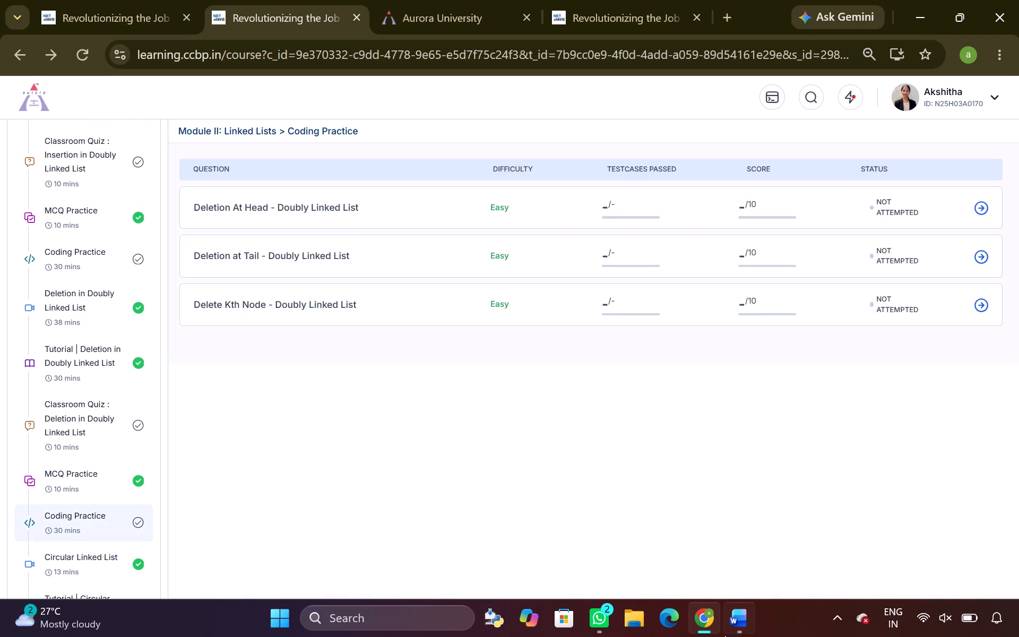
Check experiment 2.6's old screenshot in Word, and open the Deletion At Head - Doubly Linked List problem in Chrome.
left_click(738, 625)
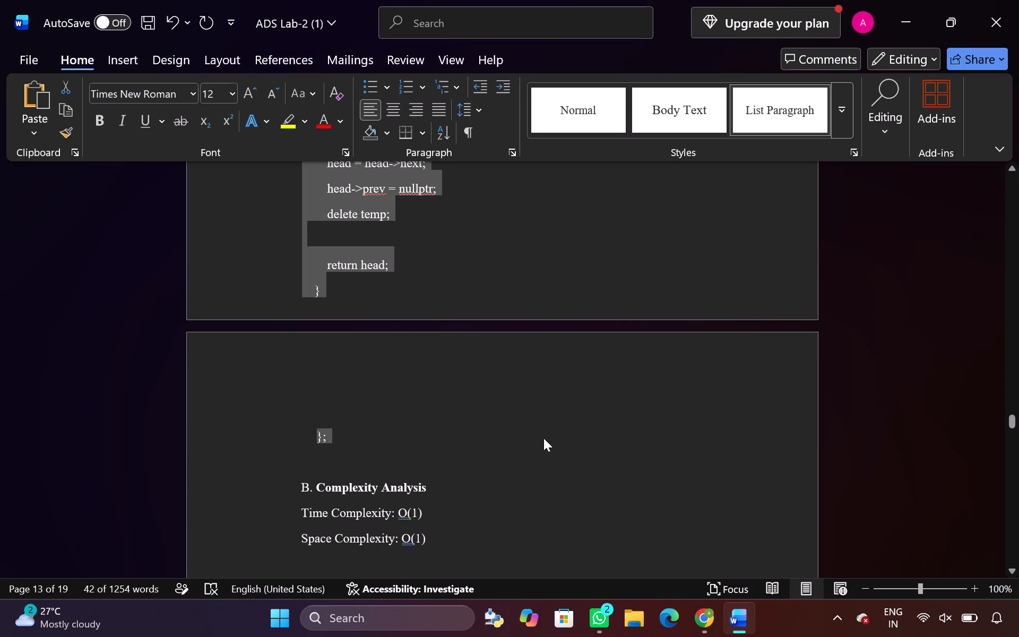
scroll(543, 438, "down", 4)
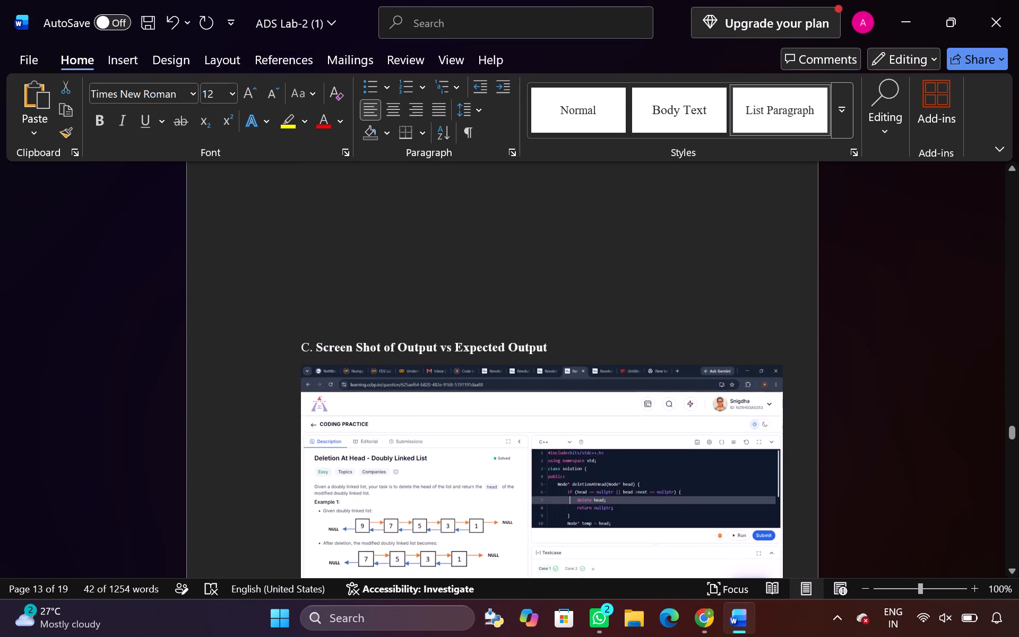
scroll(543, 438, "down", 1)
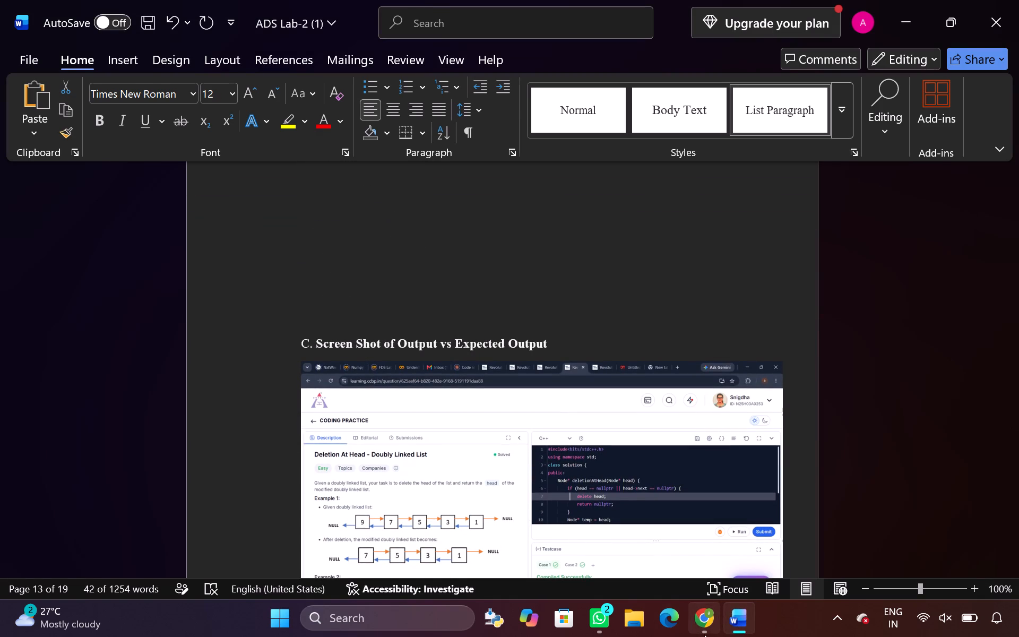
left_click(705, 636)
left_click(338, 211)
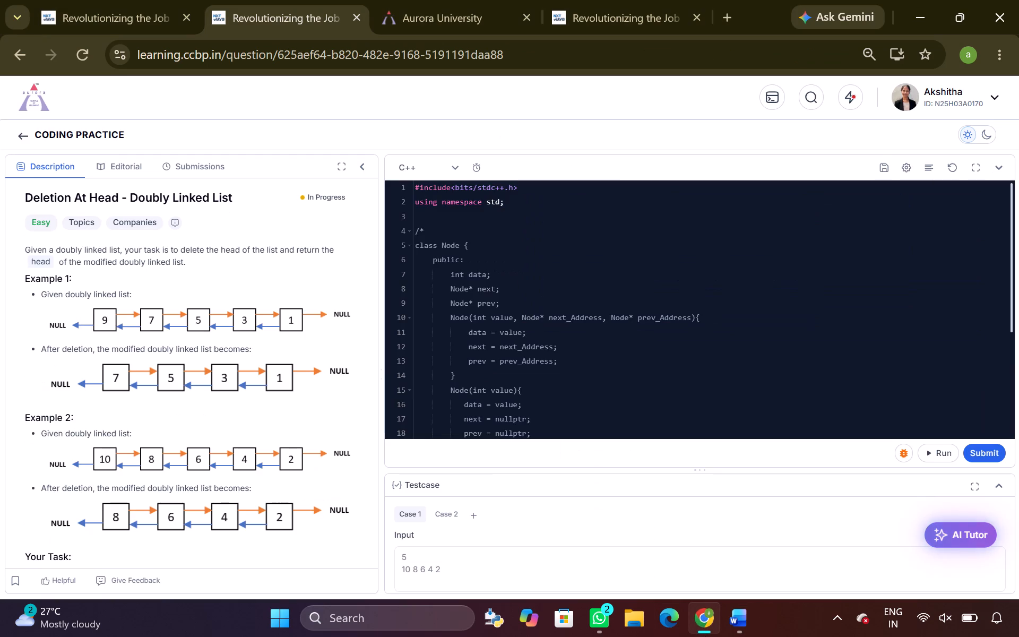
Replace all of the problem's starter code with the copied deletionAtHead code and run it.
left_click(548, 253)
key("ctrl+a")
key("BackSpace")
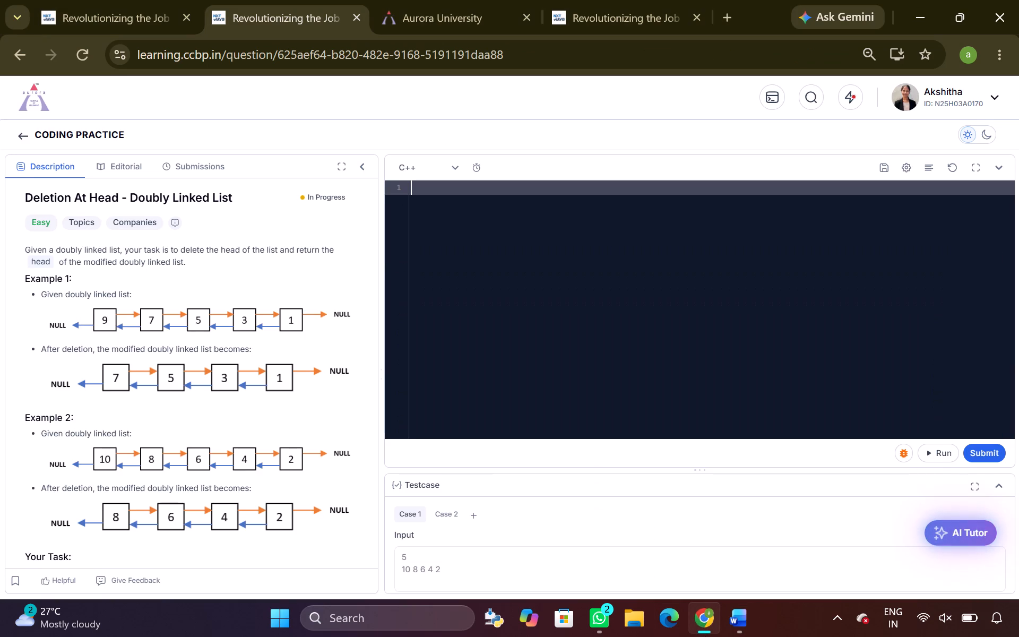
key("ctrl+v")
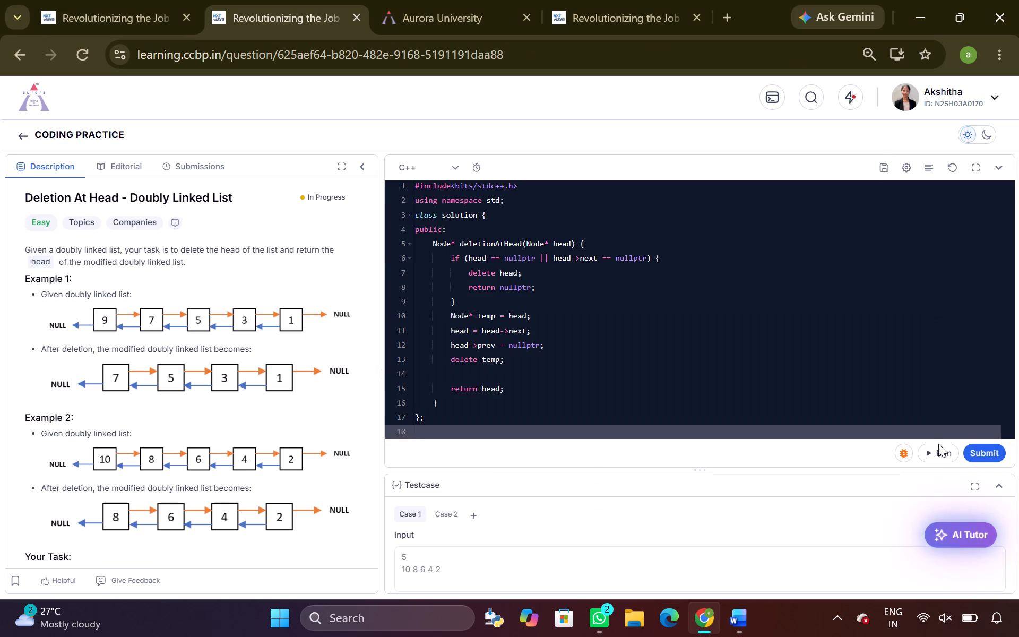
left_click(939, 447)
scroll(676, 339, "up", 1)
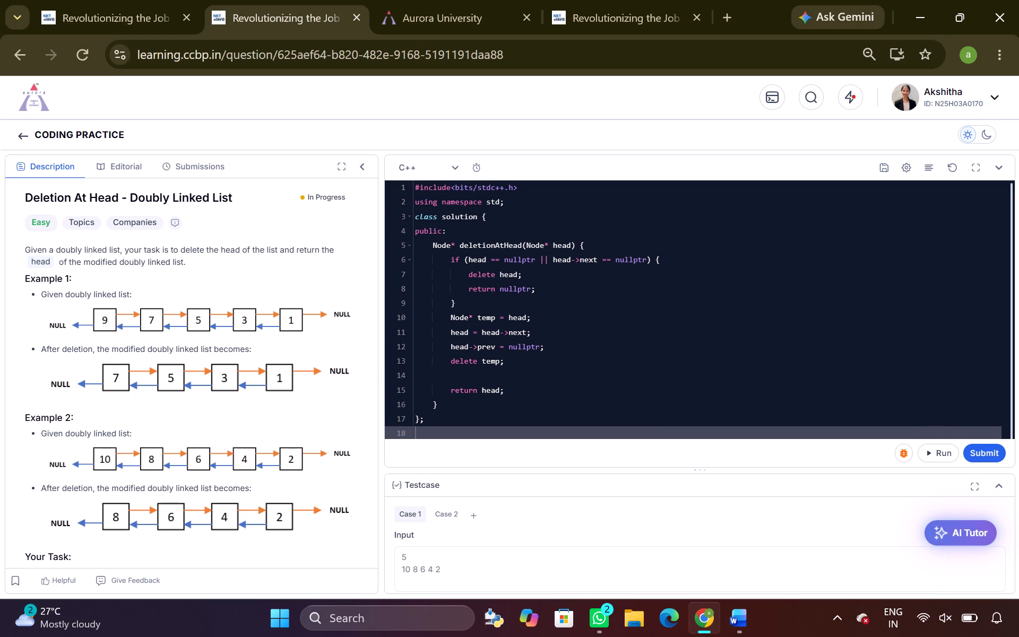
scroll(676, 339, "up", 2)
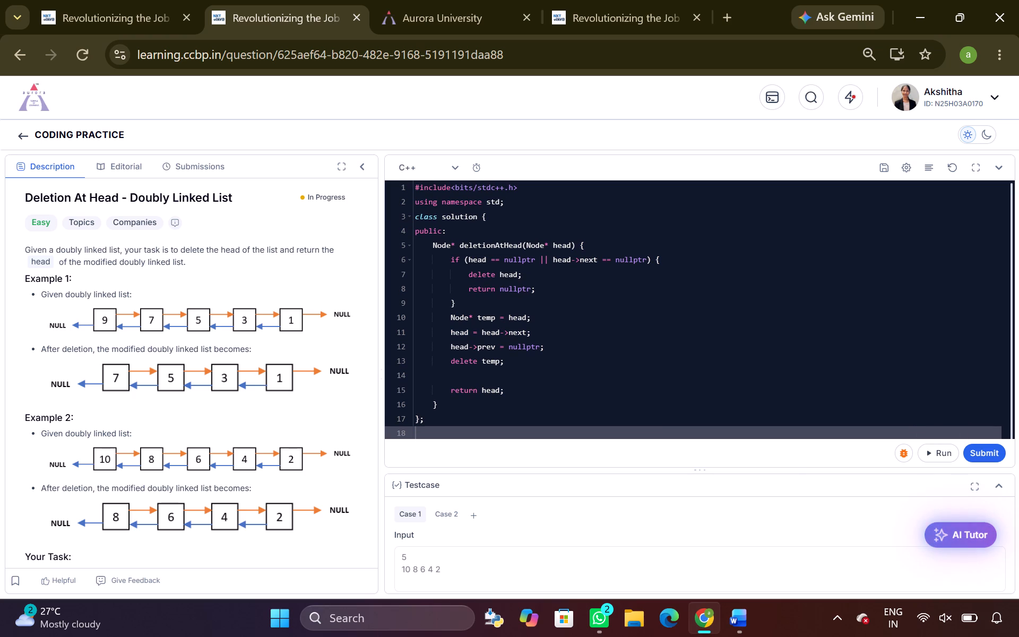
left_click(934, 451)
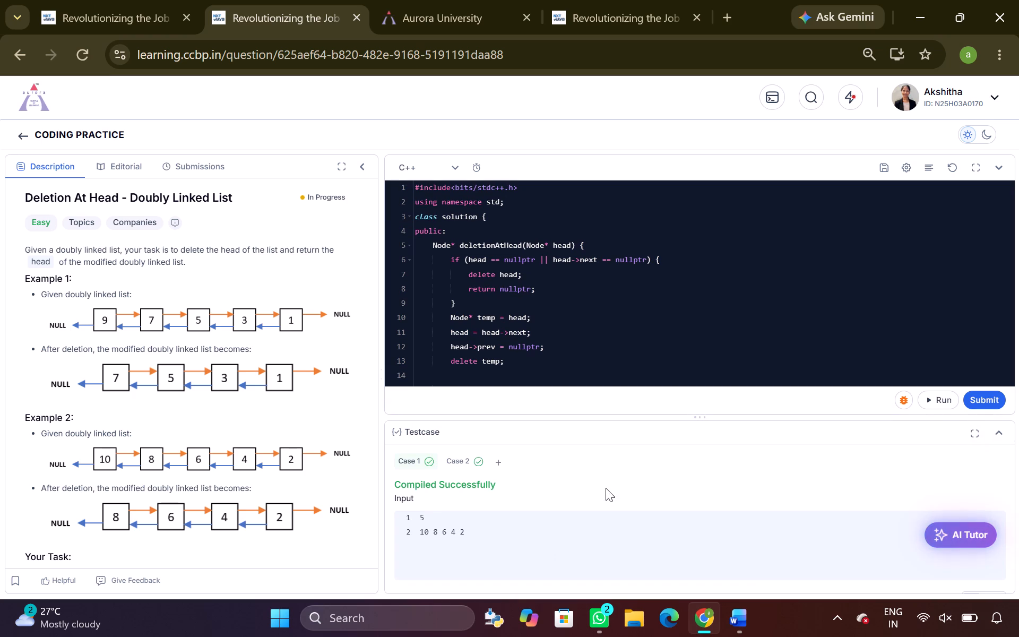
Enlarge the code area, bring Your Output and Expected into view, and capture a full-screen screenshot.
left_click_drag(624, 420, 624, 470)
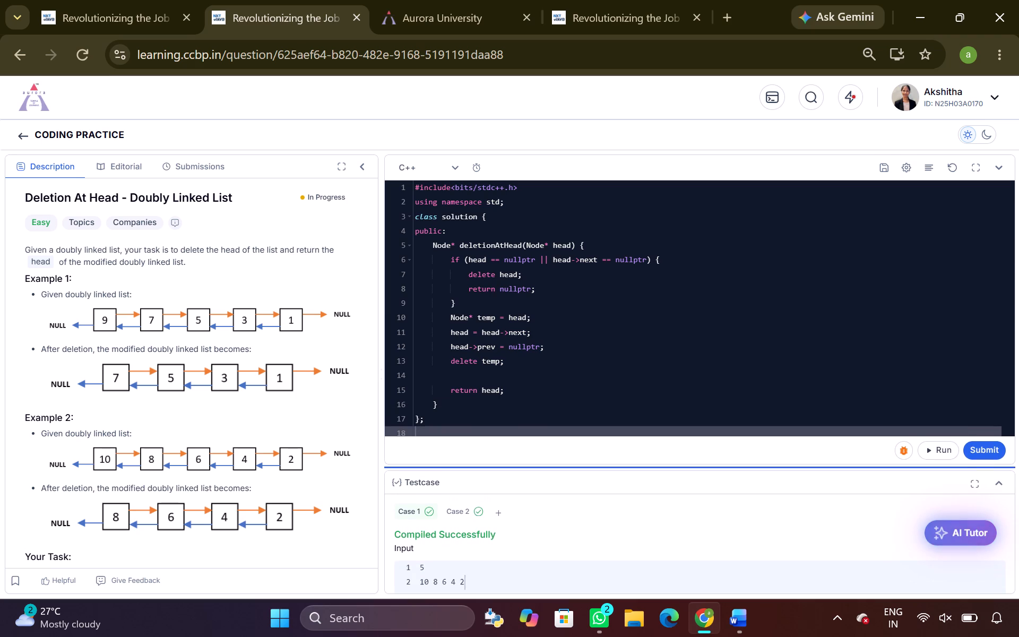
scroll(626, 537, "down", 4)
scroll(626, 537, "up", 1)
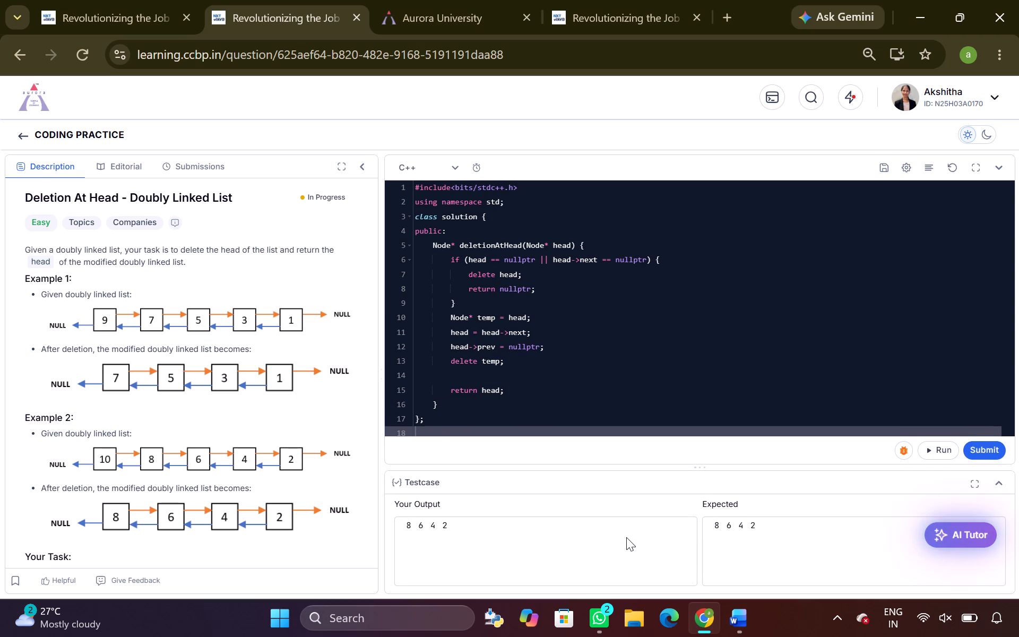
scroll(626, 537, "up", 1)
key("Print")
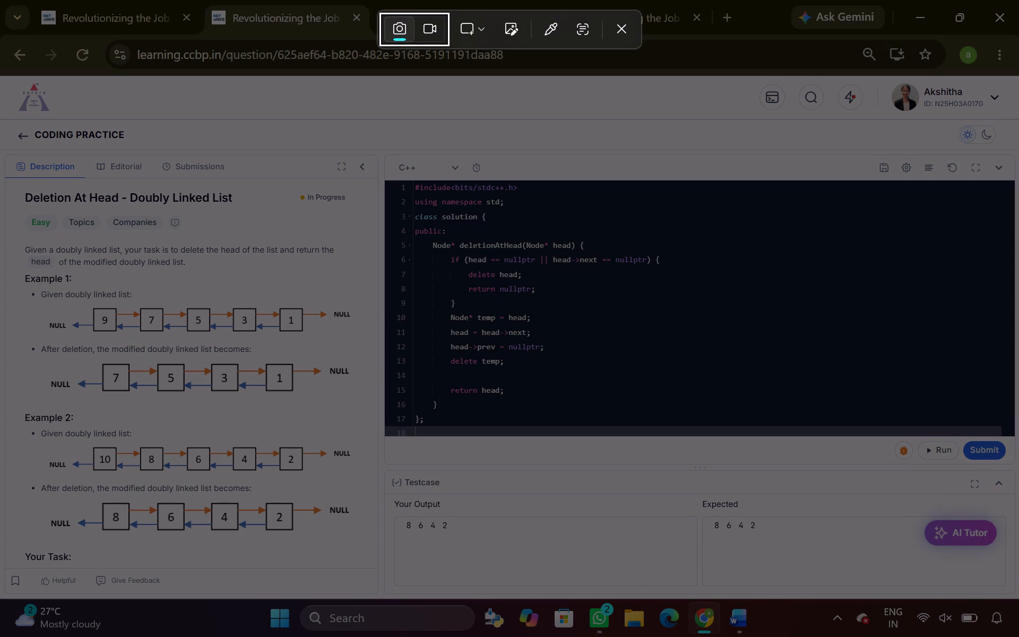
left_click(482, 33)
left_click(493, 93)
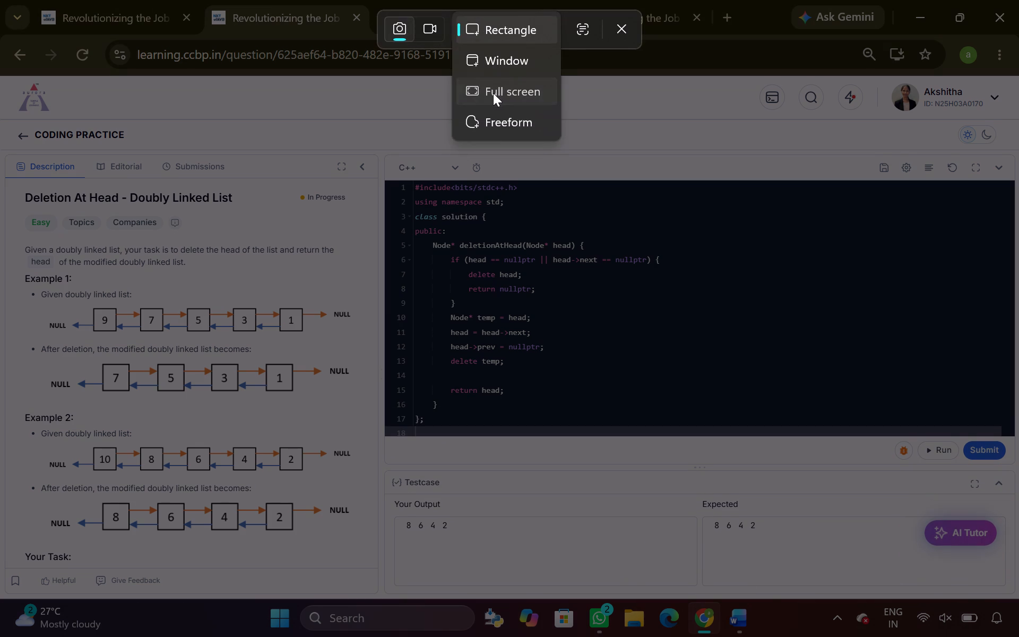
In Word, delete the two old output screenshots under experiment 2.6's Screen Shot of Output vs Expected Output heading.
left_click(741, 618)
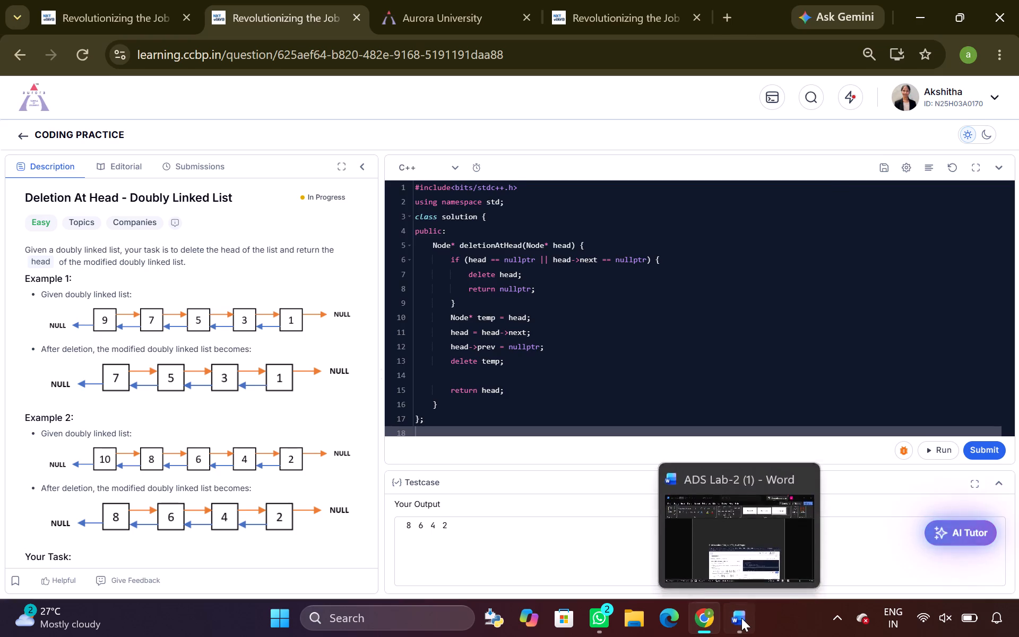
left_click(595, 444)
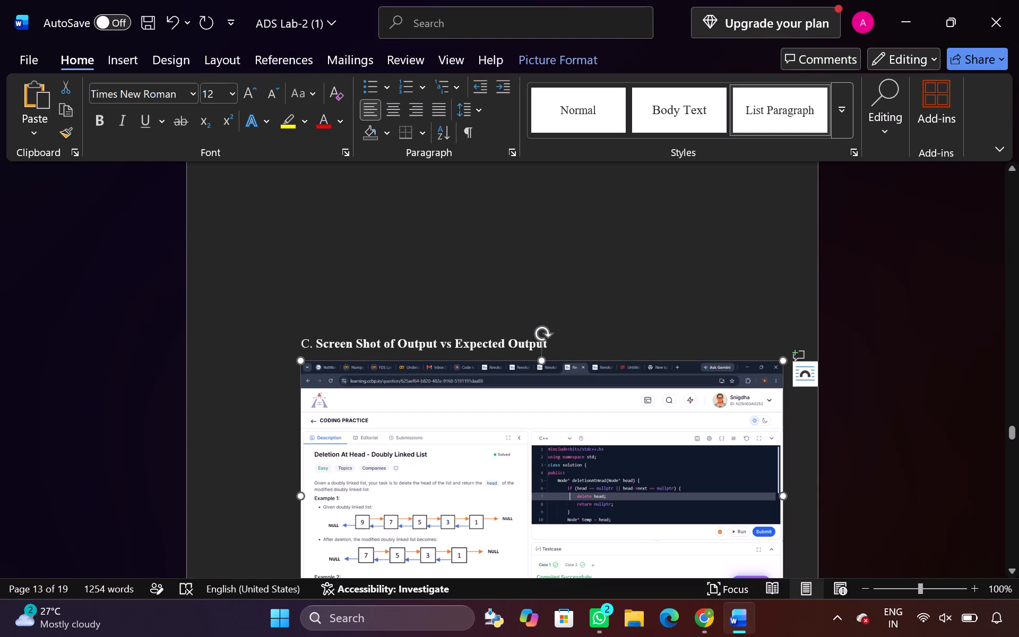
key("BackSpace")
key("BackSpace")
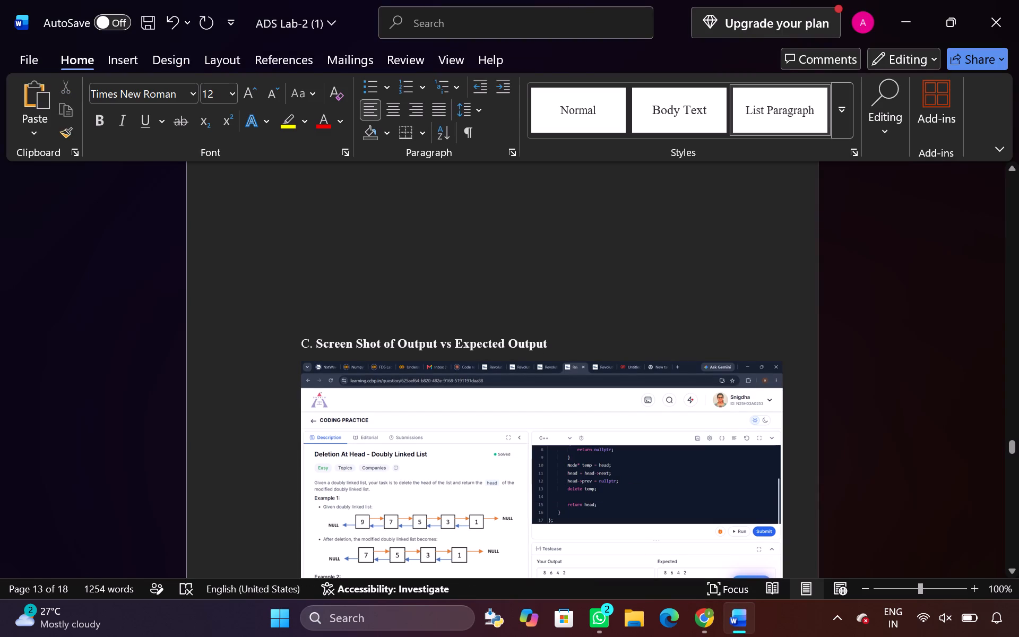
left_click(595, 444)
key("BackSpace")
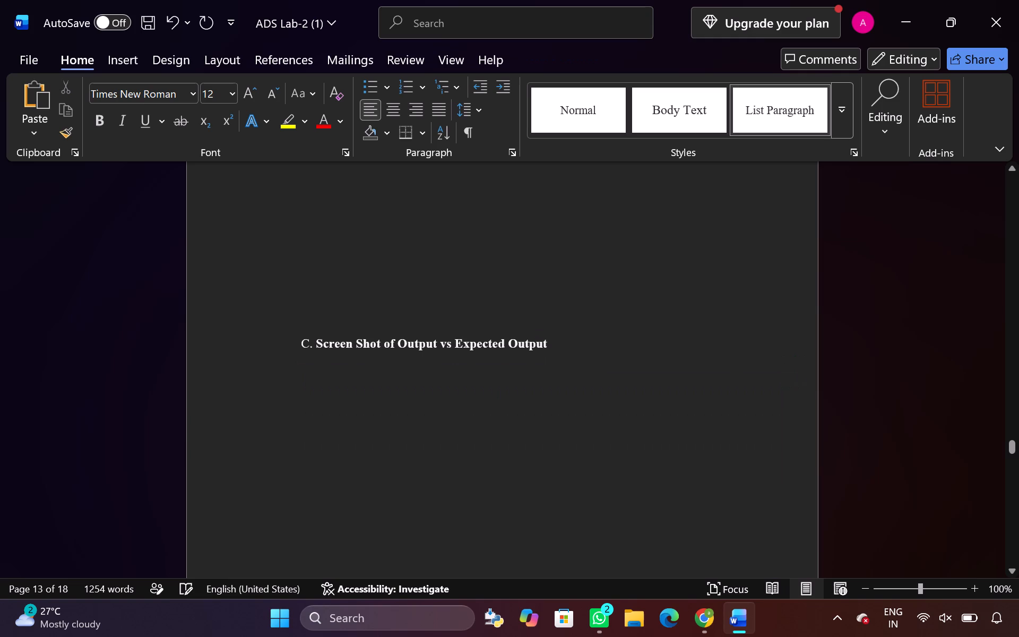
scroll(595, 444, "down", 3)
scroll(595, 444, "up", 2)
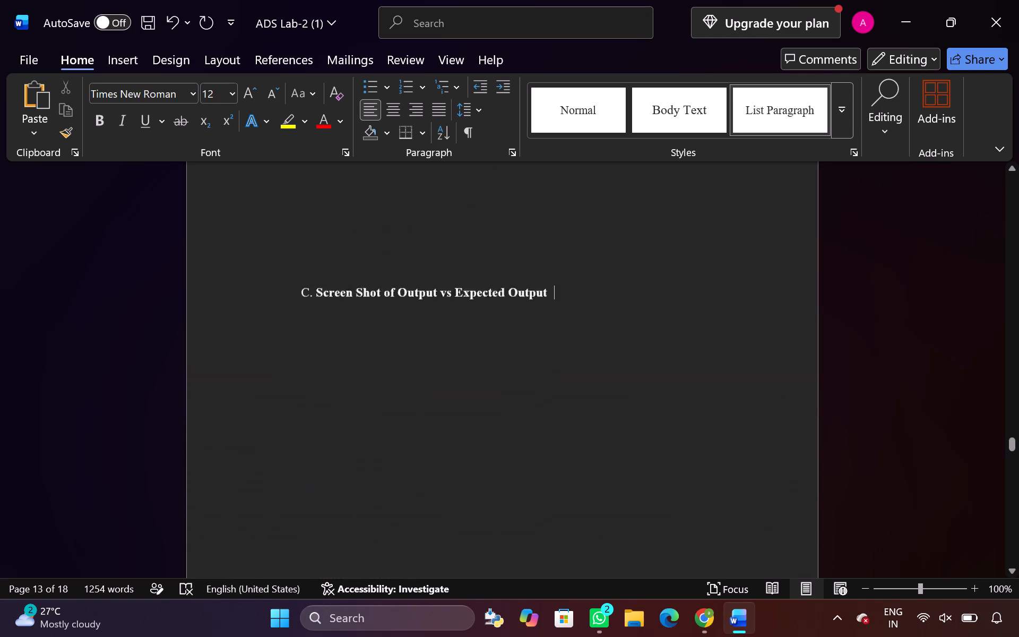
Remove the empty lines between experiment 2.6's Space Complexity line and its Screen Shot of Output vs Expected Output heading.
scroll(595, 444, "up", 2)
left_click(318, 514)
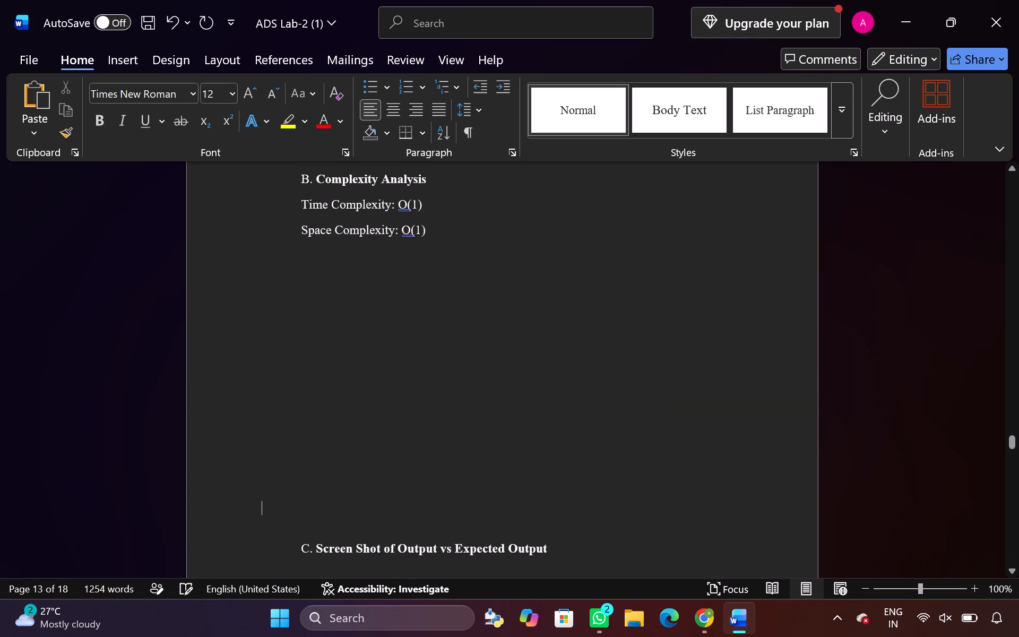
key("BackSpace")
key("BackSpace")
key("BackSpace")
key("BackSpace")
key("BackSpace")
key("BackSpace")
key("BackSpace")
key("BackSpace")
key("BackSpace")
key("BackSpace")
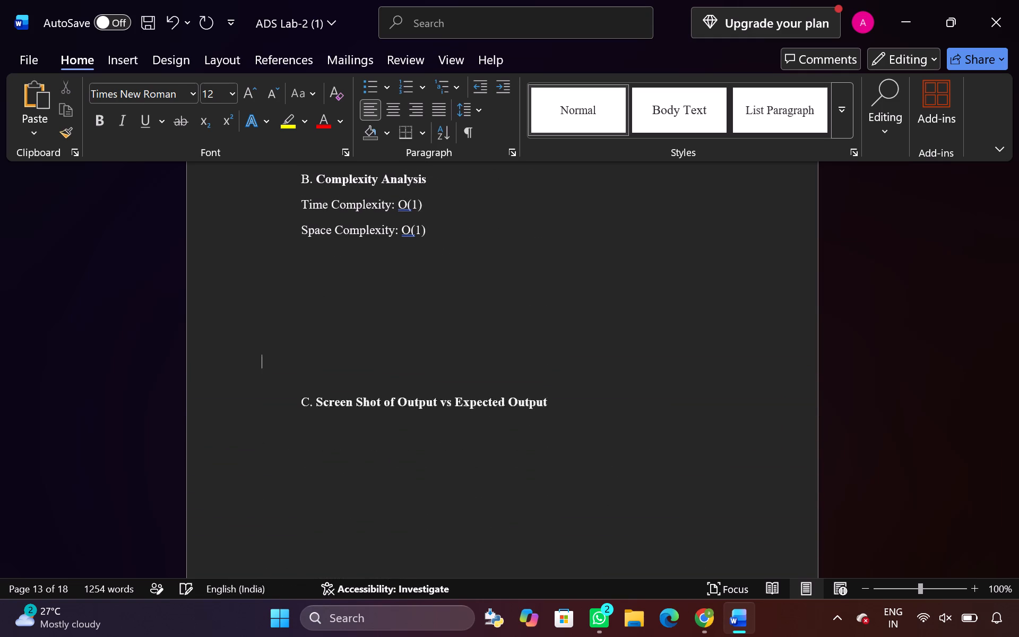
key("BackSpace")
key("BackSpace")
key("BackSpace")
key("BackSpace")
key("BackSpace")
key("BackSpace")
key("BackSpace")
key("BackSpace")
key("BackSpace")
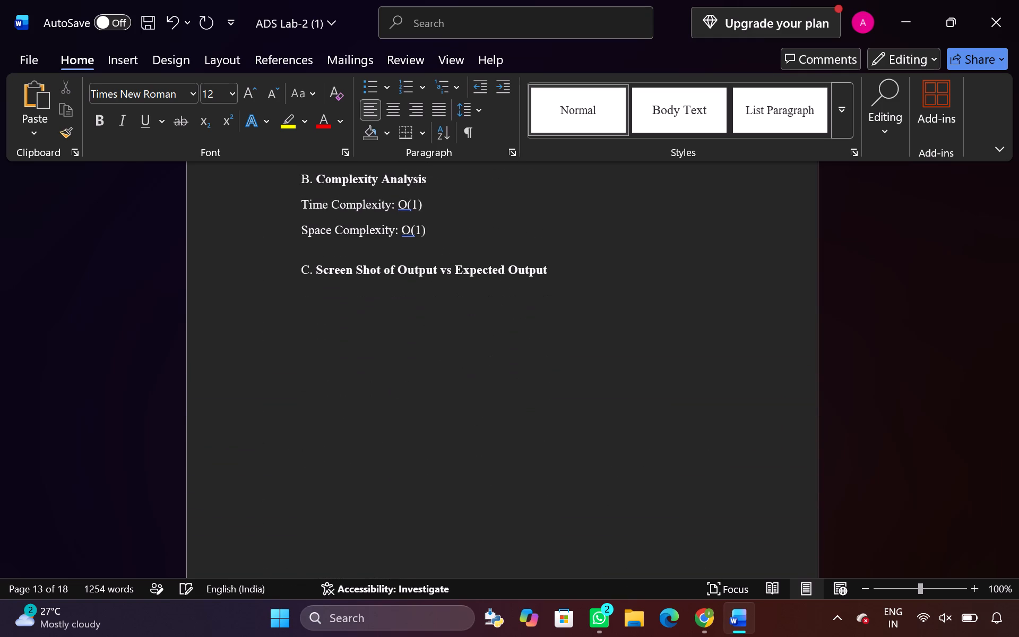
Paste the captured Deletion At Head screenshot on a new line below experiment 2.6's Screen Shot of Output vs Expected Output heading.
left_click(561, 272)
key("Return")
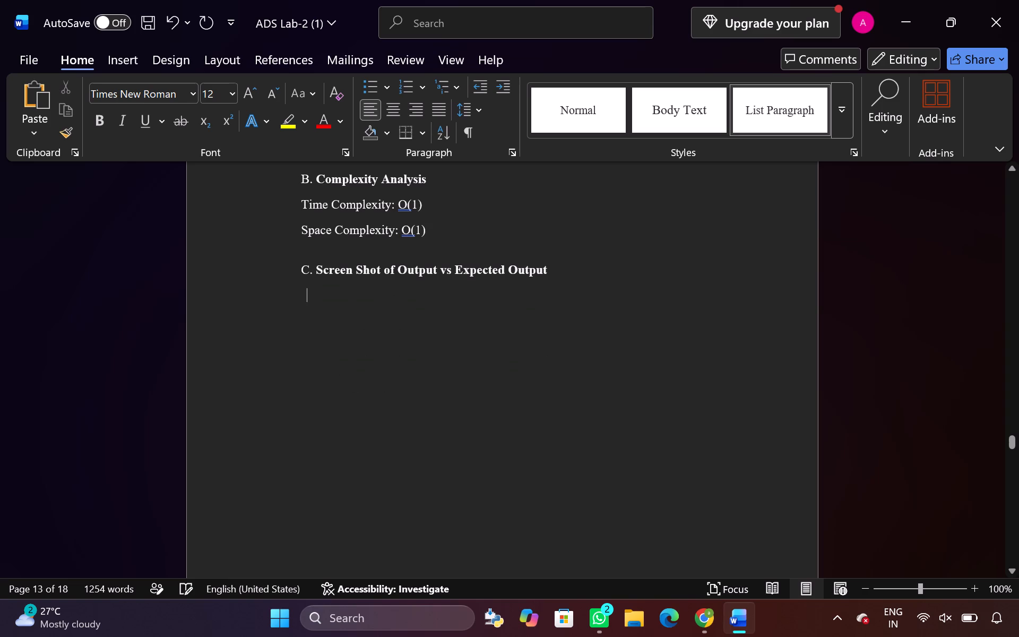
key("BackSpace")
key("BackSpace")
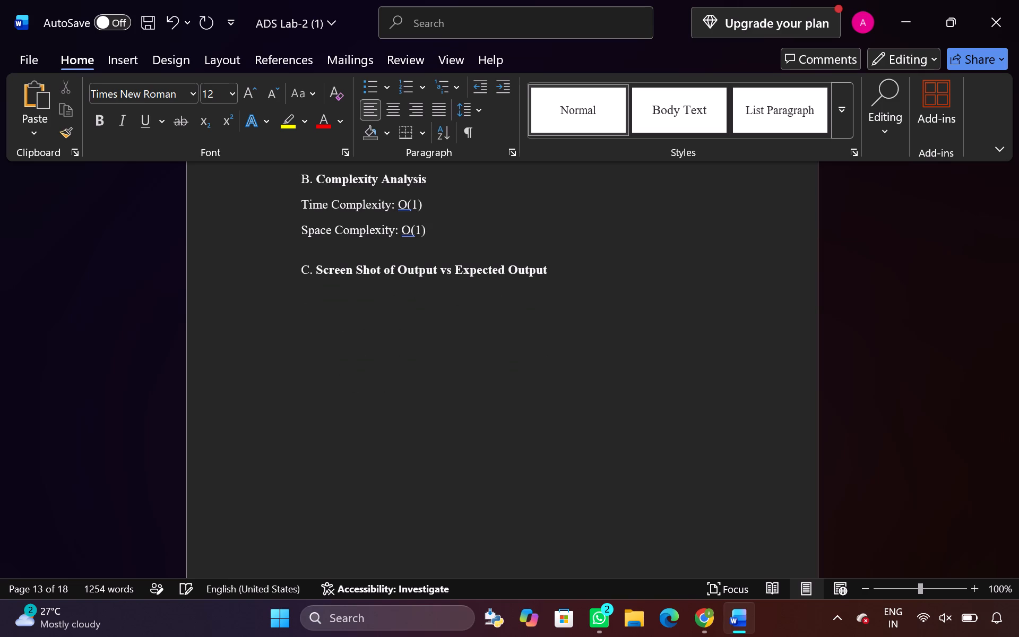
key("Return")
key("ctrl+v")
scroll(680, 313, "down", 1)
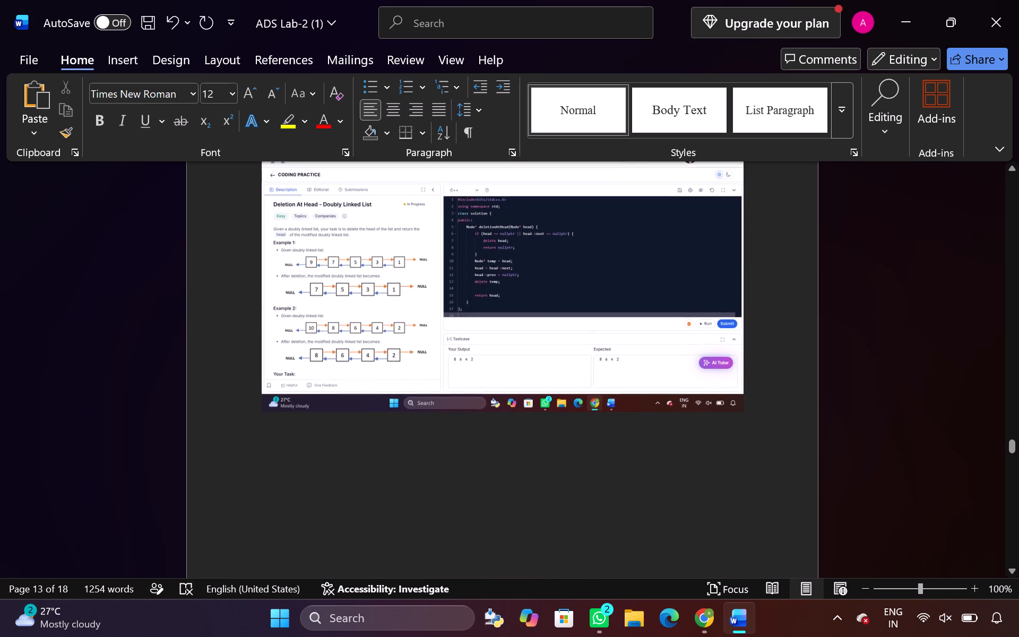
Copy experiment 2.7's full implementation code, from #include <iostream> to the closing brace of main.
scroll(680, 313, "down", 2)
scroll(680, 313, "up", 1, "ctrl")
scroll(680, 313, "down", 2)
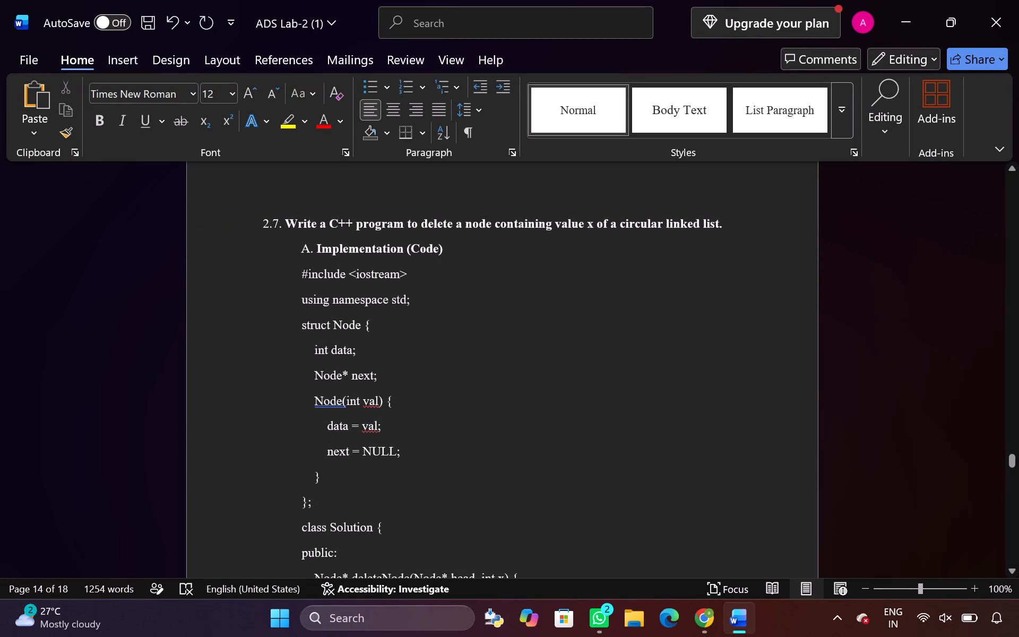
left_click_drag(299, 273, 394, 448)
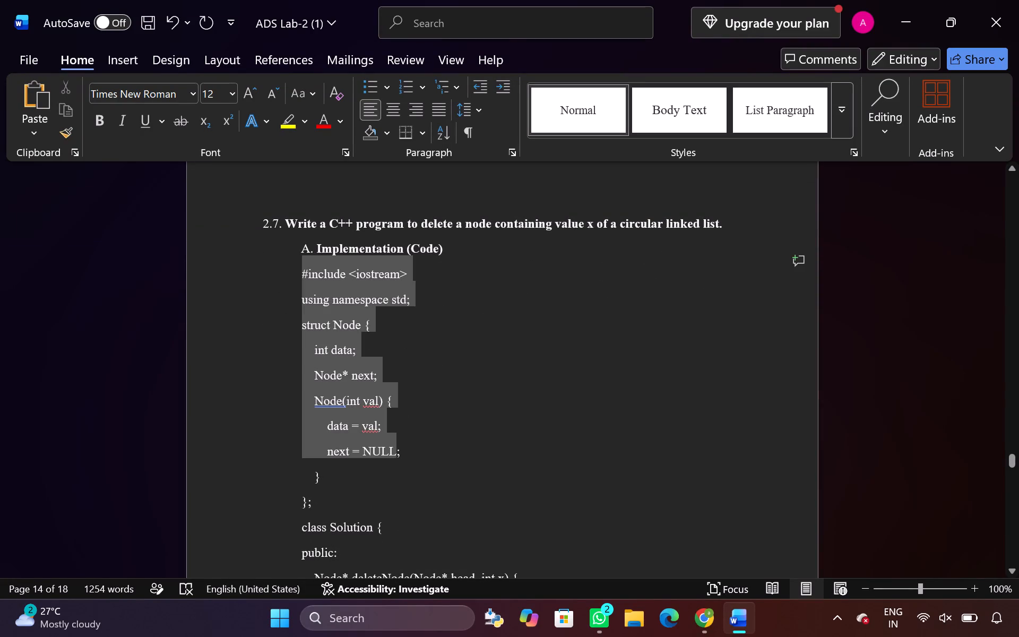
left_click_drag(394, 448, 443, 597)
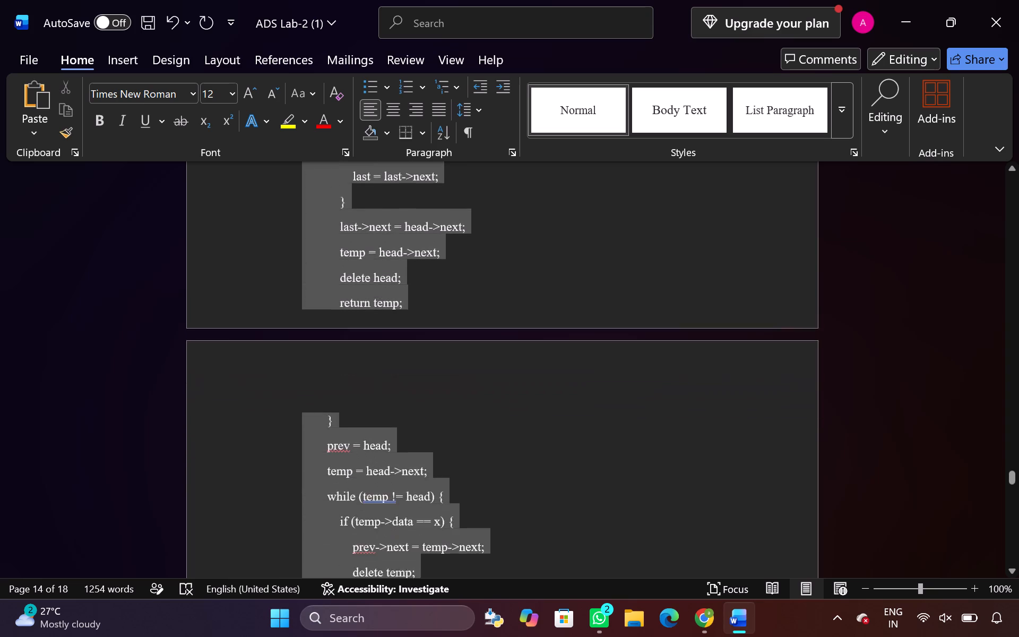
left_click_drag(443, 597, 439, 595)
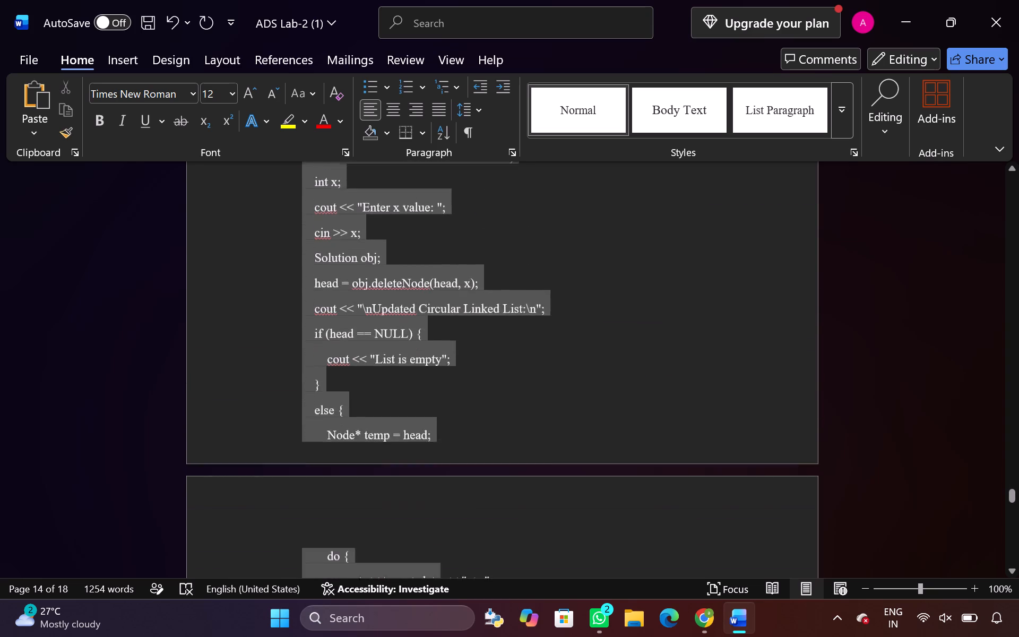
left_click_drag(439, 595, 334, 315)
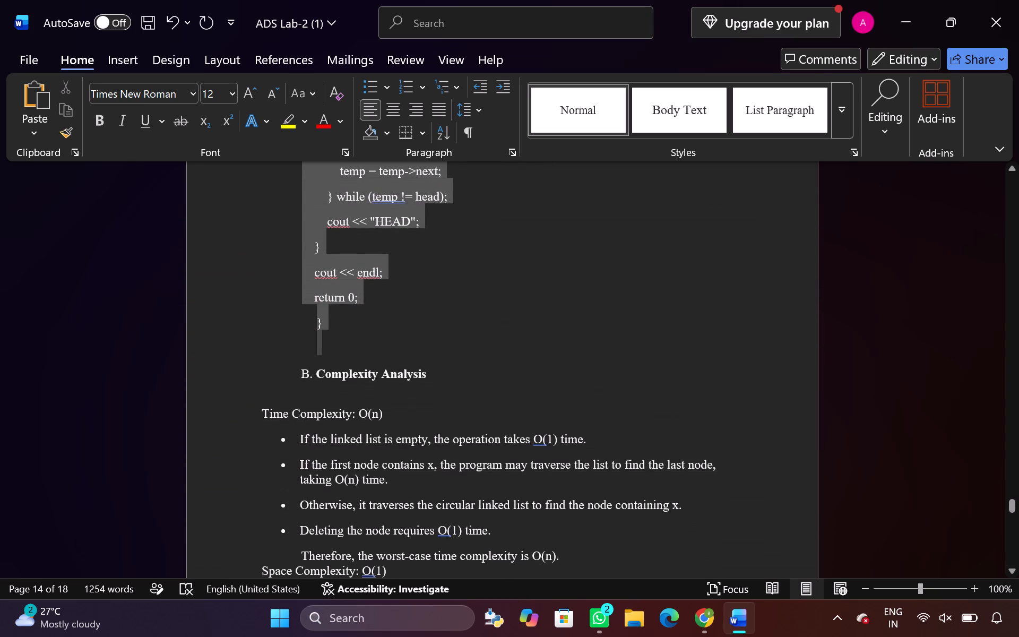
left_click_drag(334, 315, 333, 322)
key("ctrl+c")
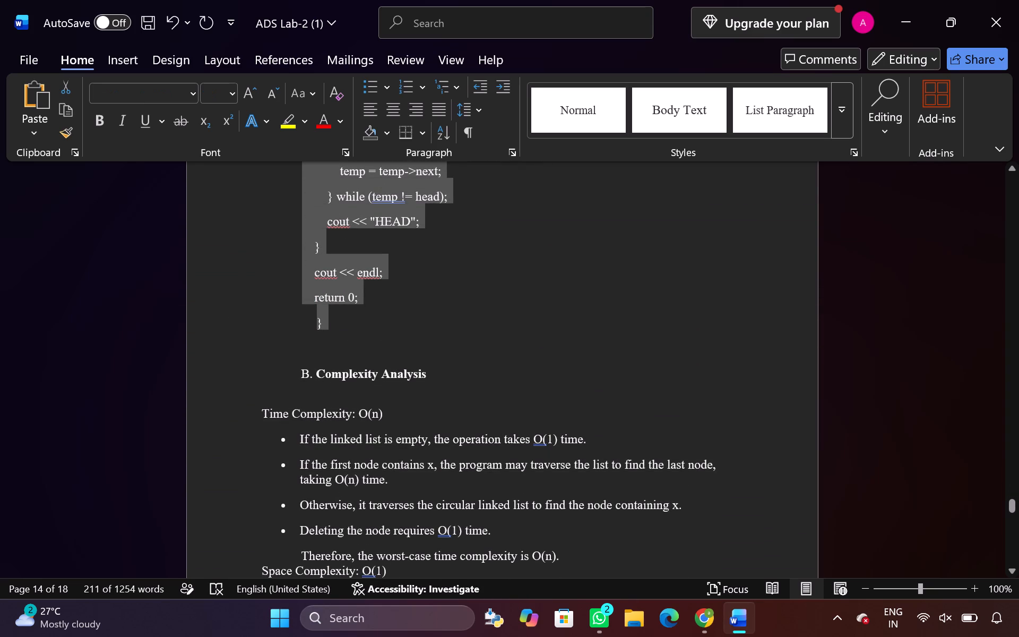
In Chrome's code playground, replace all of the existing code with the copied deleteNode program.
left_click(698, 623)
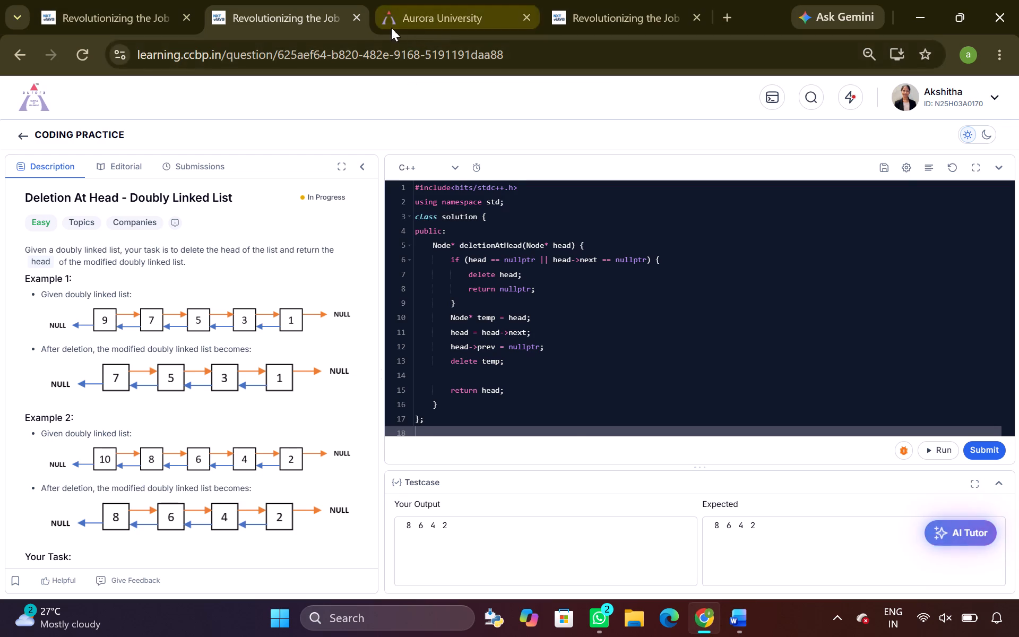
left_click(127, 17)
left_click(177, 306)
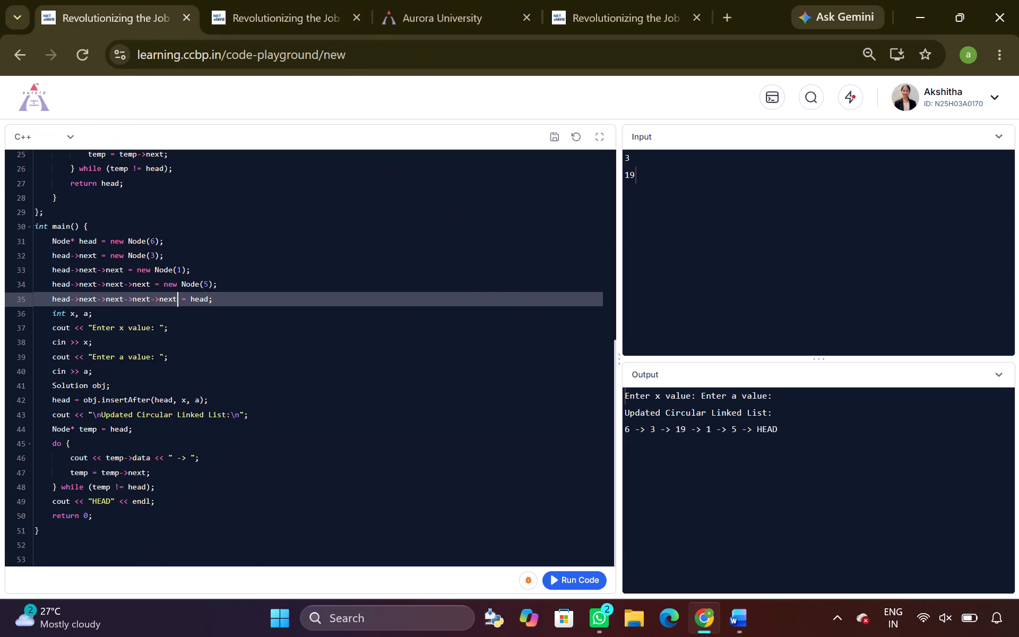
key("ctrl+a")
key("BackSpace")
key("ctrl+v")
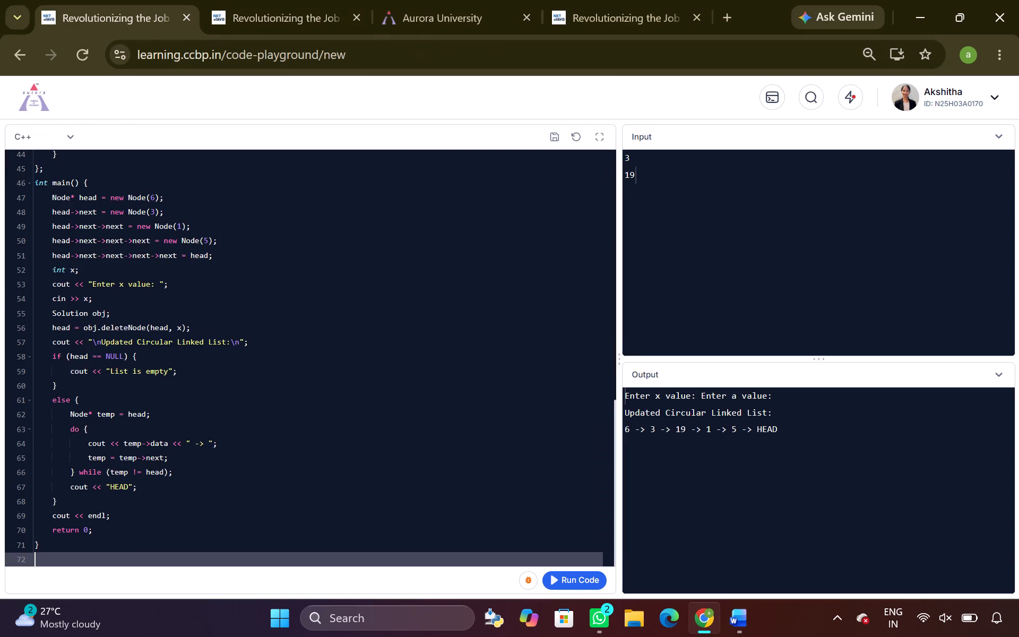
scroll(371, 340, "up", 7)
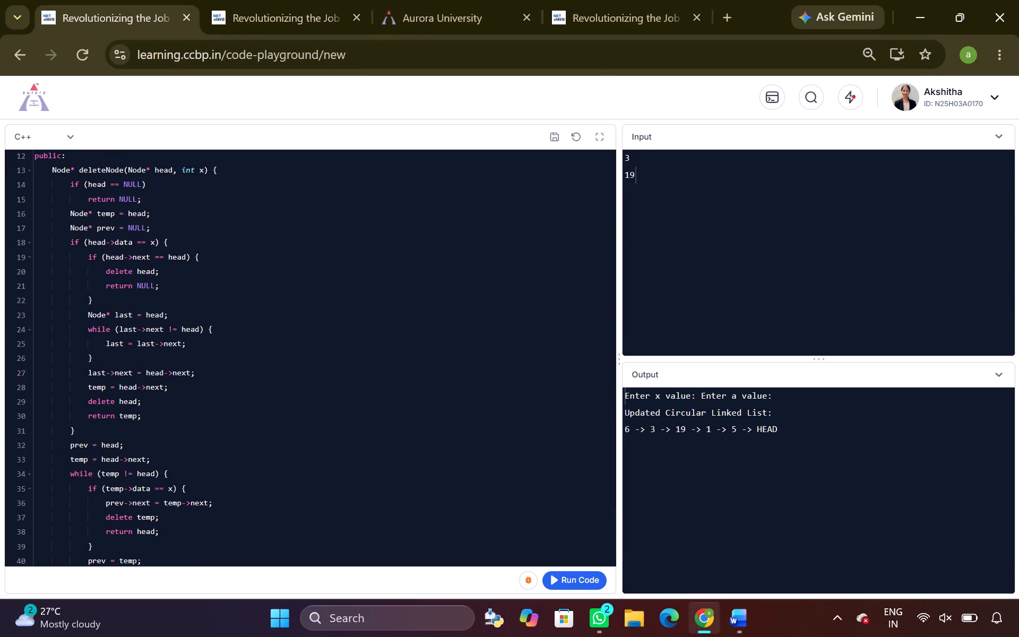
In Word, delete the explanatory points under experiment 2.7's complexity analysis, keeping only the Time Complexity and Space Complexity lines.
left_click(738, 618)
scroll(515, 414, "down", 1)
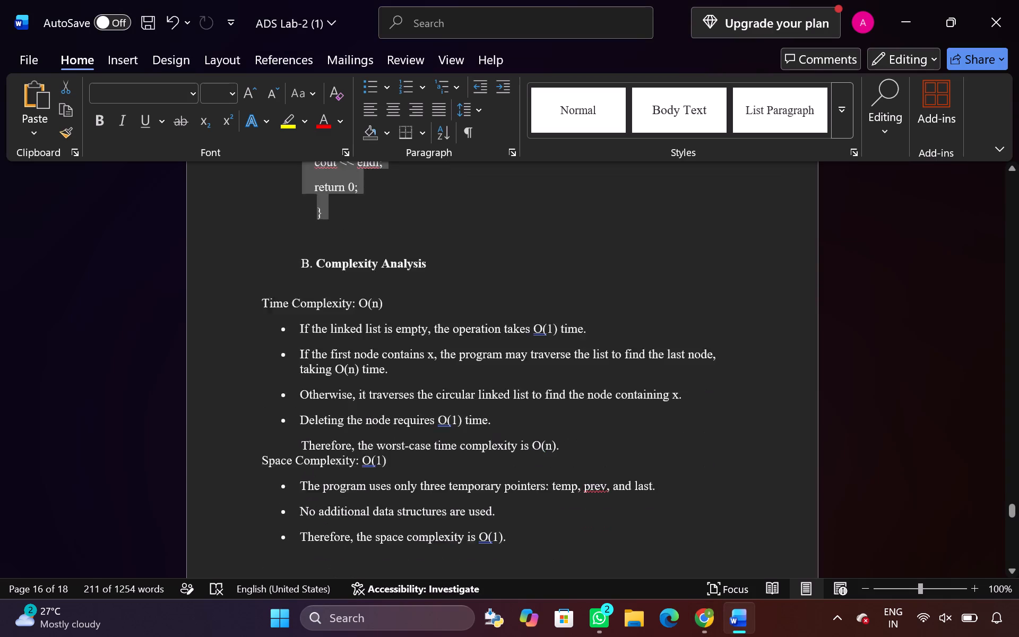
scroll(515, 414, "down", 1)
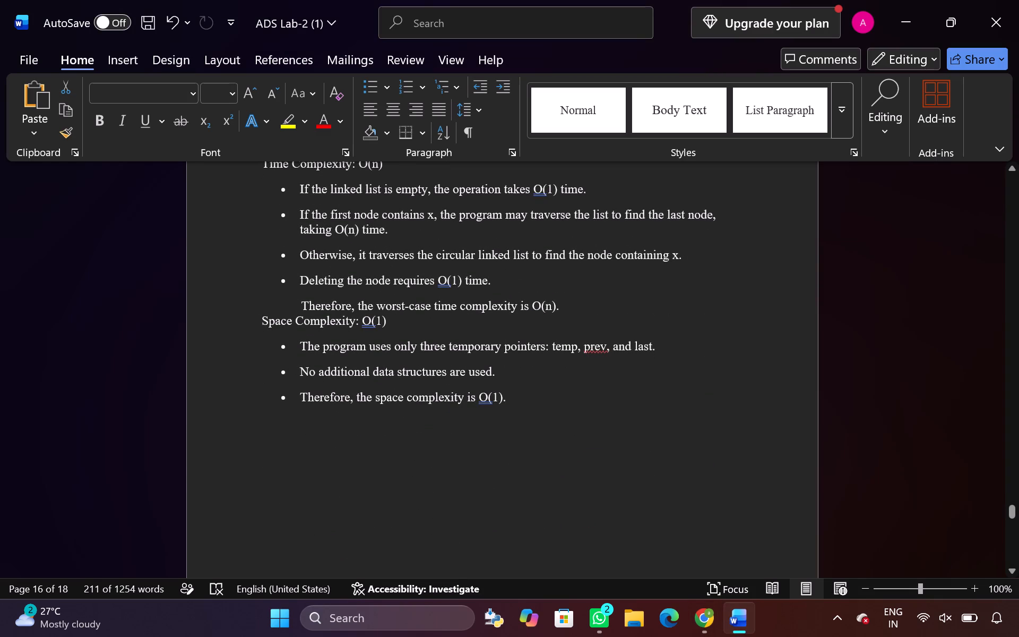
left_click_drag(573, 304, 286, 185)
key("BackSpace")
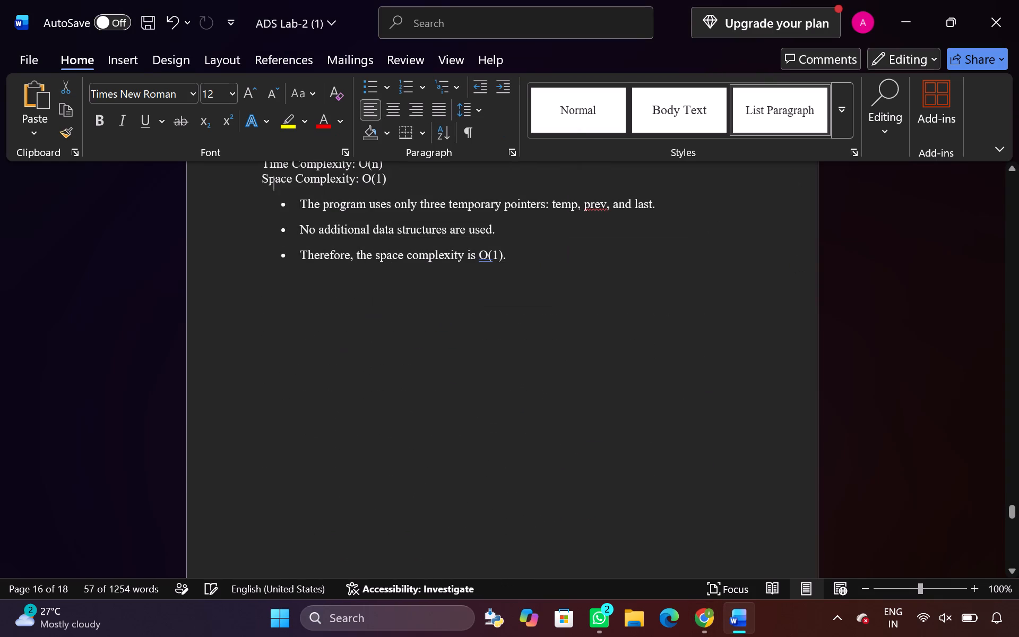
left_click_drag(523, 264, 321, 216)
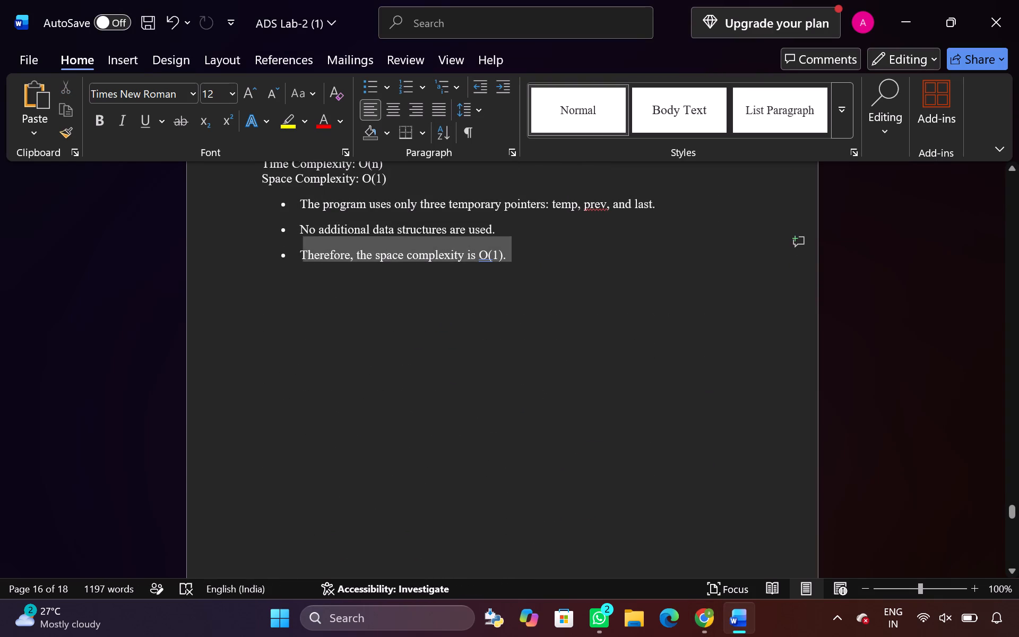
left_click_drag(321, 216, 302, 205)
key("BackSpace")
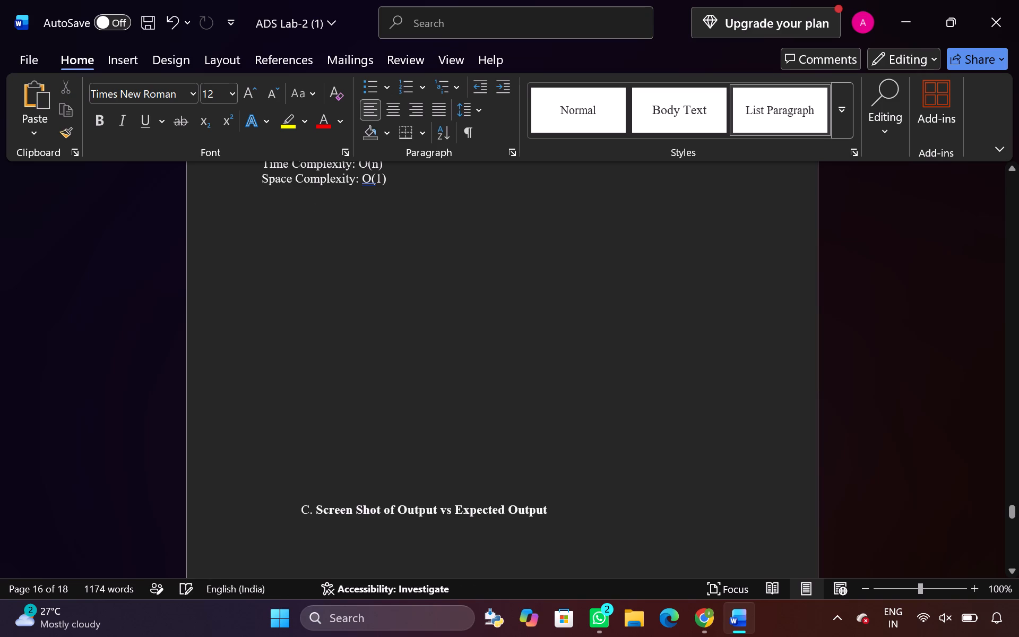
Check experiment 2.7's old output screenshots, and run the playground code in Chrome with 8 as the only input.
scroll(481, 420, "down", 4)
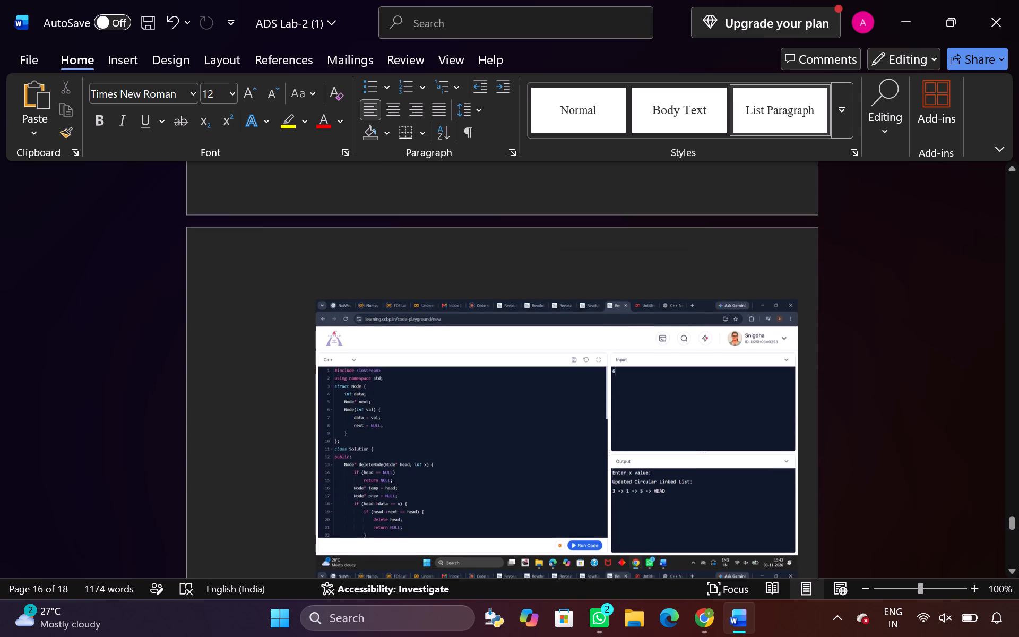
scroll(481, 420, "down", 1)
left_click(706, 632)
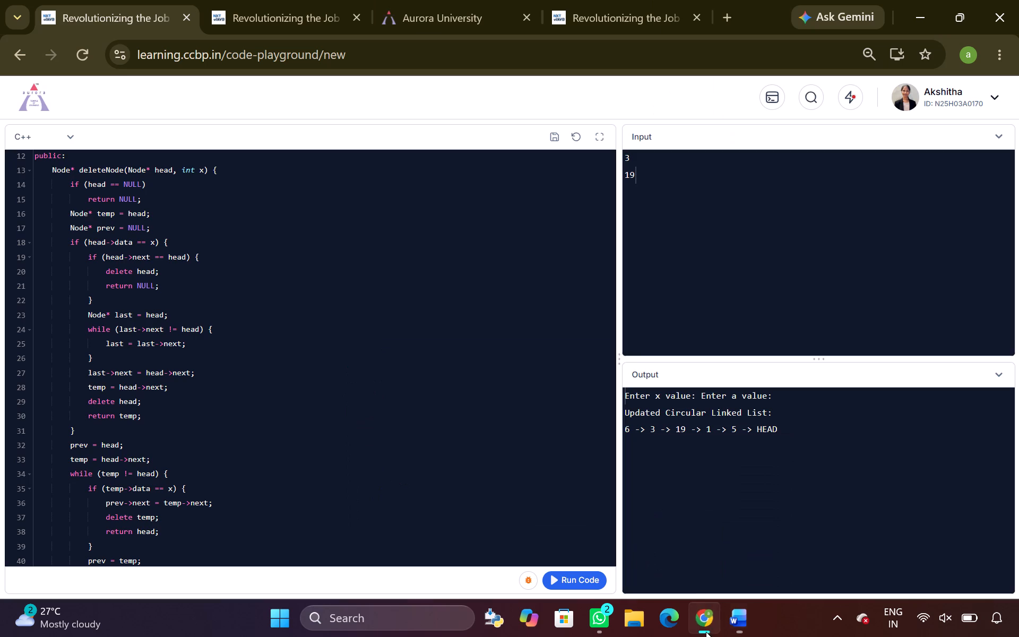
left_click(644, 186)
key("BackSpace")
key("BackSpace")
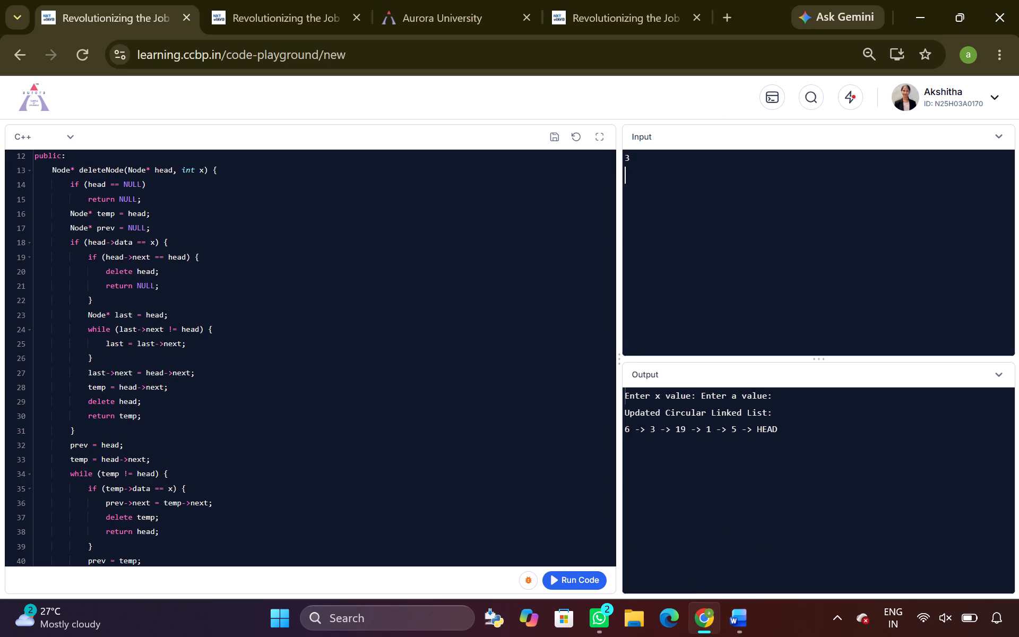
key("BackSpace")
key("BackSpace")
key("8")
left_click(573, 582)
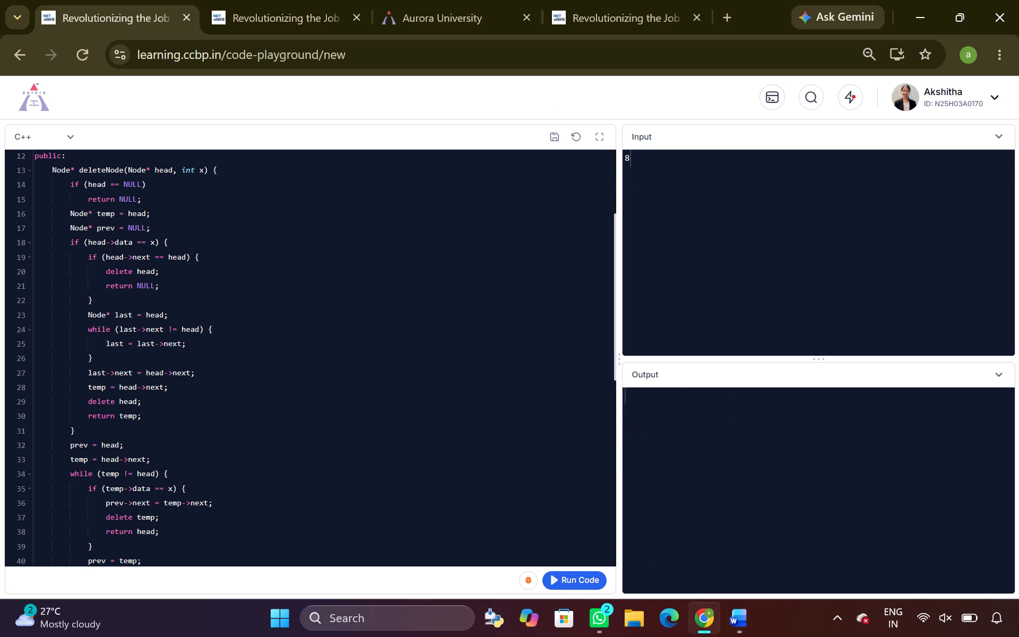
Show the code from its first line, set the program input to 1, and run the code.
scroll(368, 384, "up", 6)
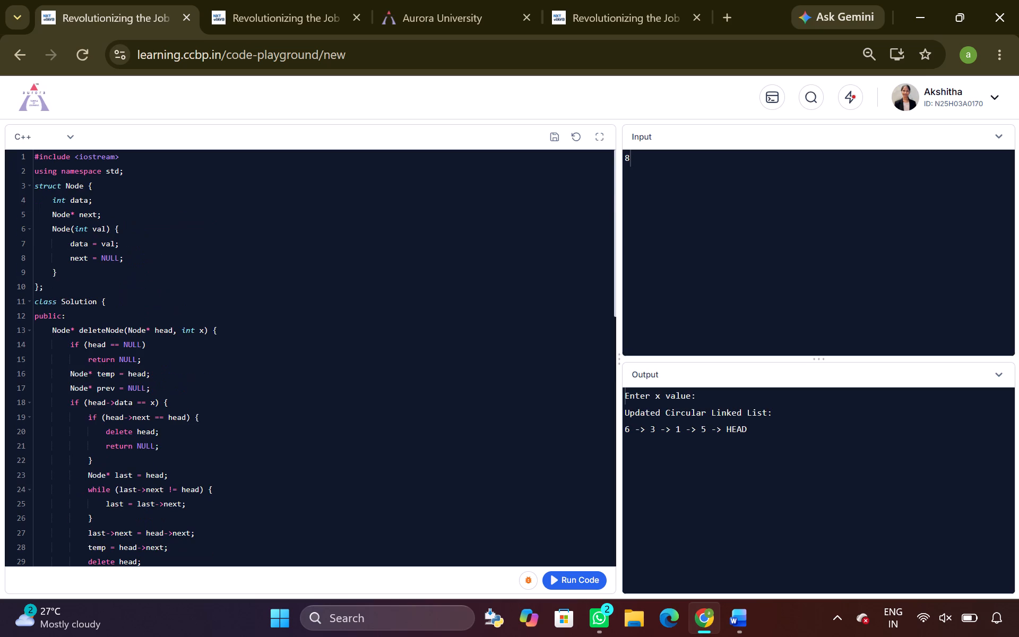
left_click(641, 165)
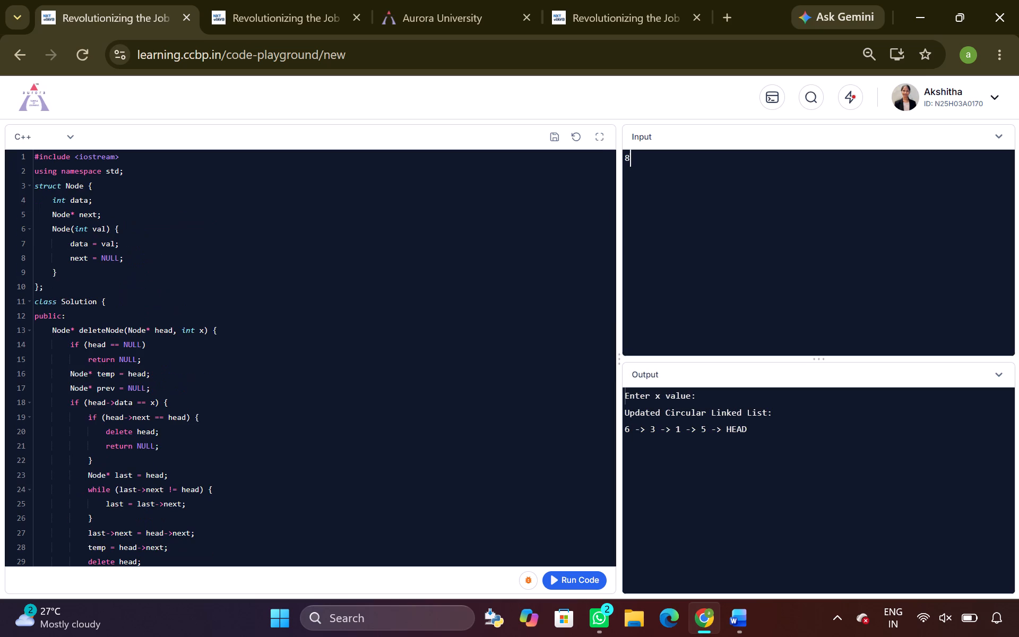
key("BackSpace")
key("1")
left_click(574, 574)
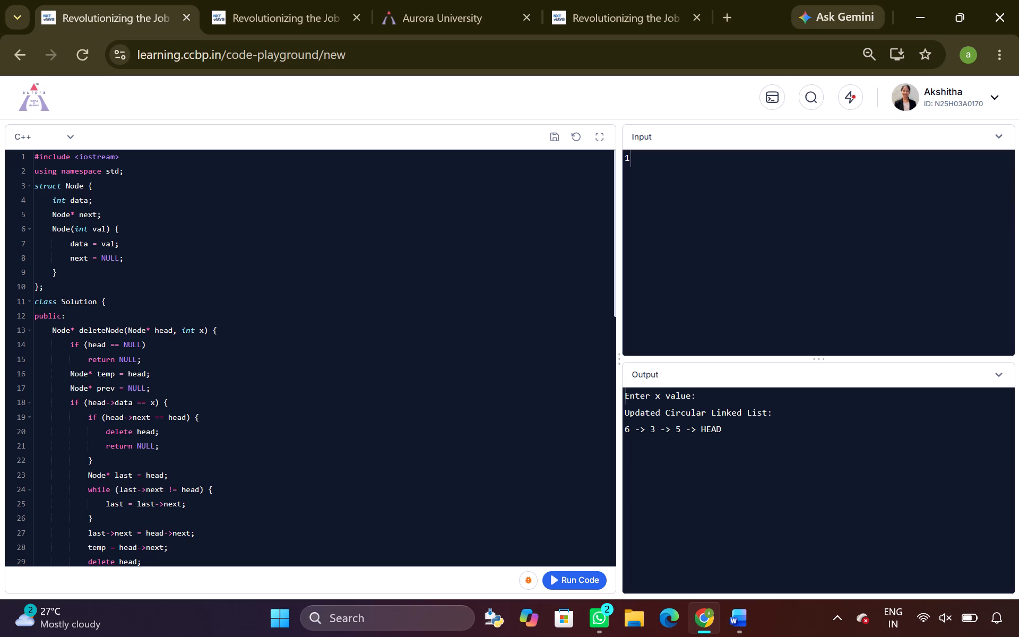
Capture a full-screen screenshot of the playground with the deleteNode code, its input and its output.
key("Print")
left_click(487, 29)
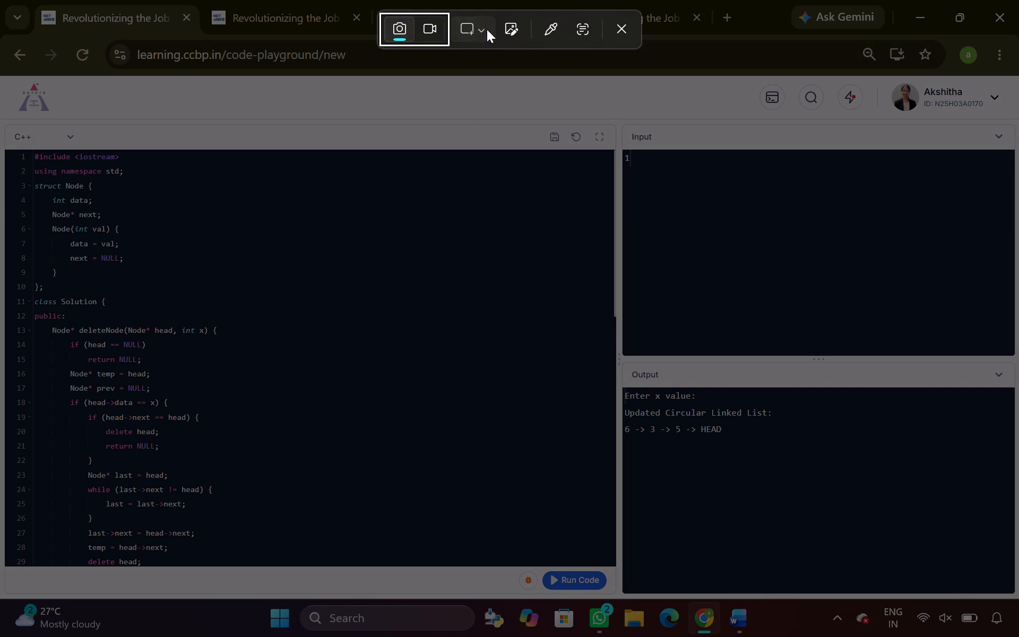
left_click(499, 98)
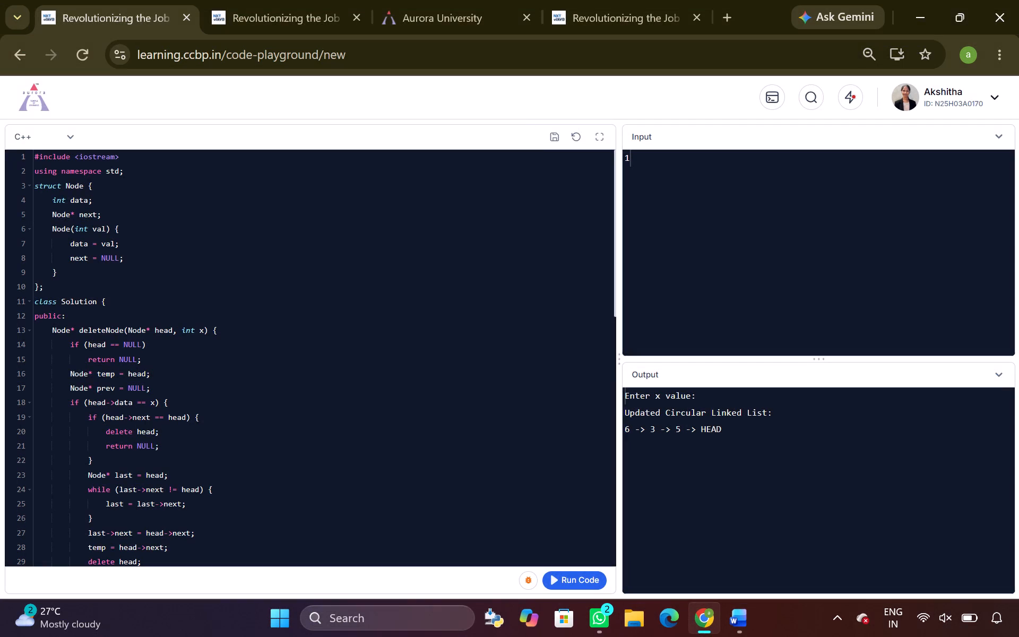
In Word, paste the captured playground screenshot on an unindented line below experiment 2.7's "Screen Shot of Output vs Expected Output" heading.
left_click(747, 616)
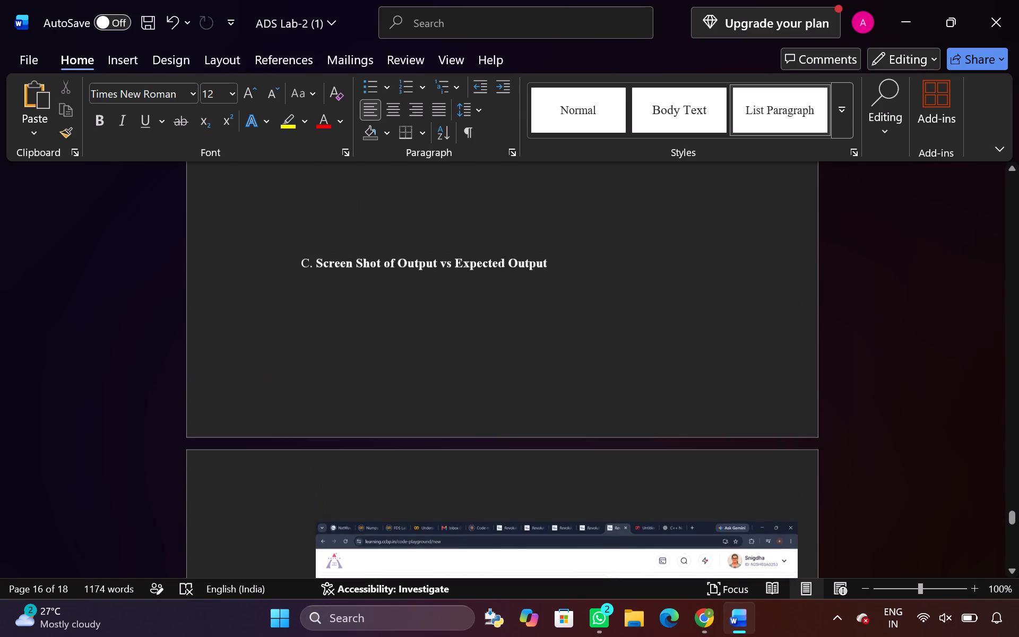
left_click(595, 421)
key("BackSpace")
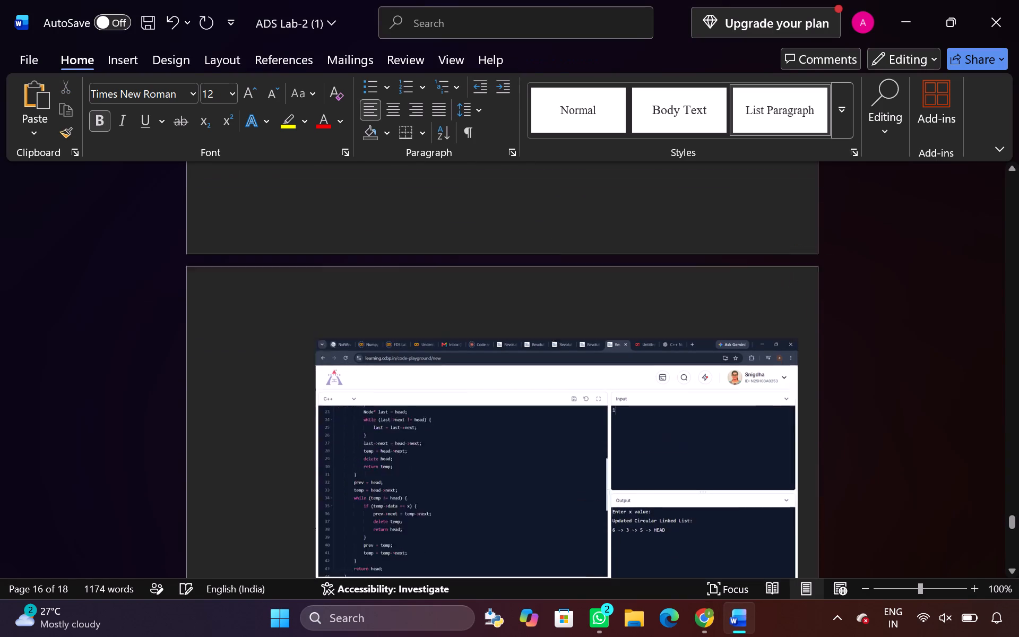
key("ctrl+v")
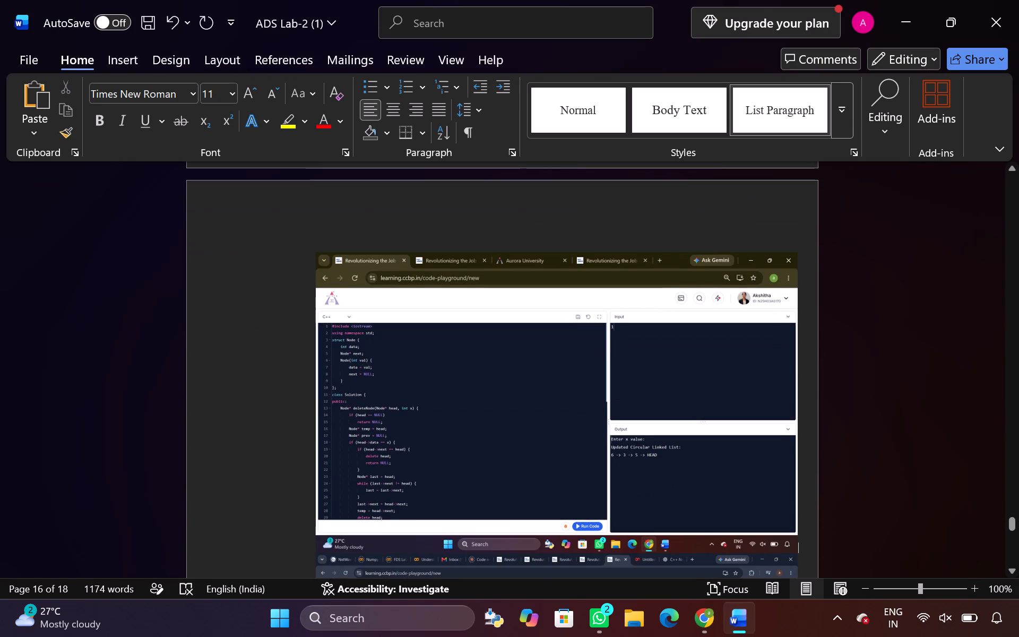
key("ctrl+z")
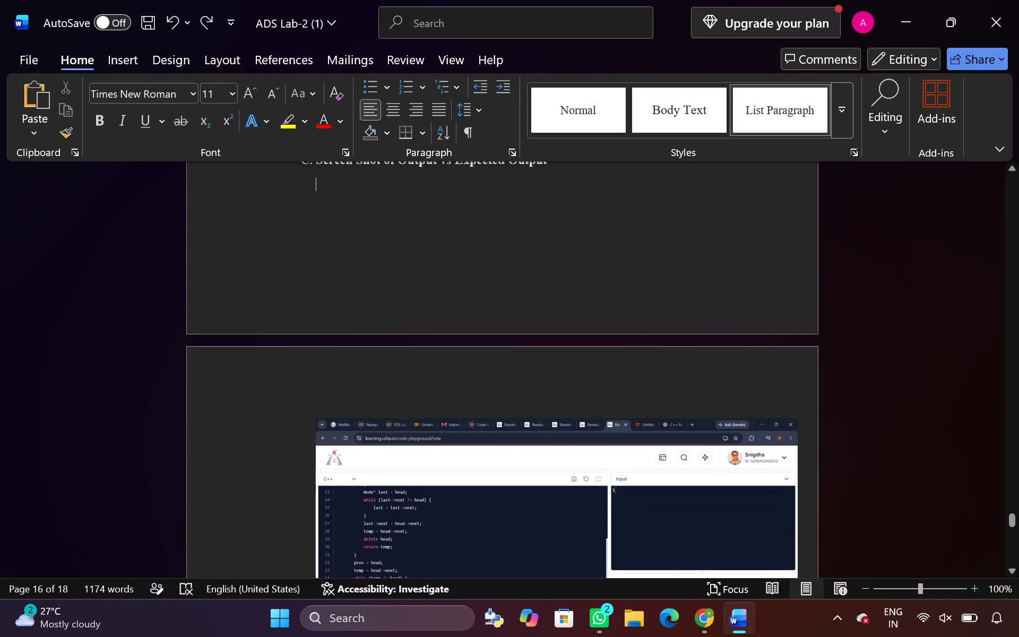
key("BackSpace")
key("BackSpace")
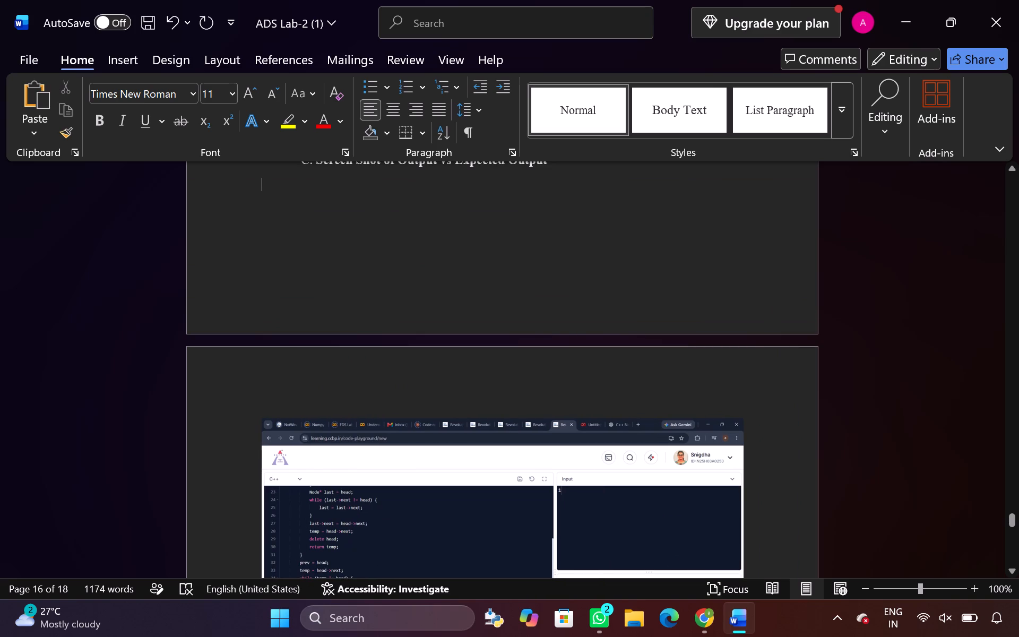
key("ctrl+v")
Delete the three old output screenshots, with inputs 1, 5 and 3, that follow the newly pasted one.
scroll(595, 421, "down", 1)
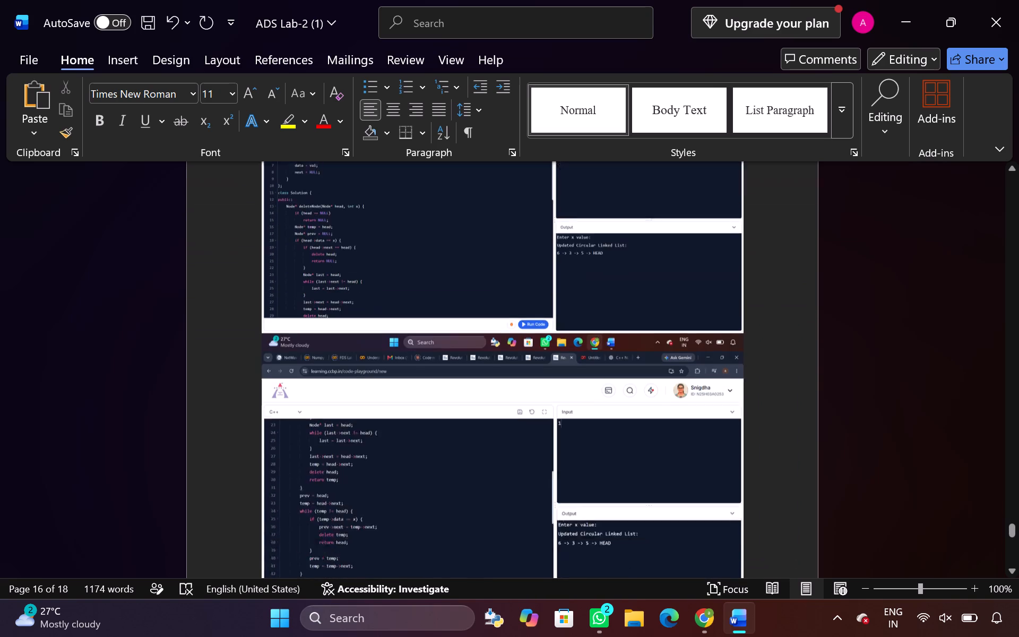
scroll(595, 421, "down", 1)
left_click(595, 421)
key("BackSpace")
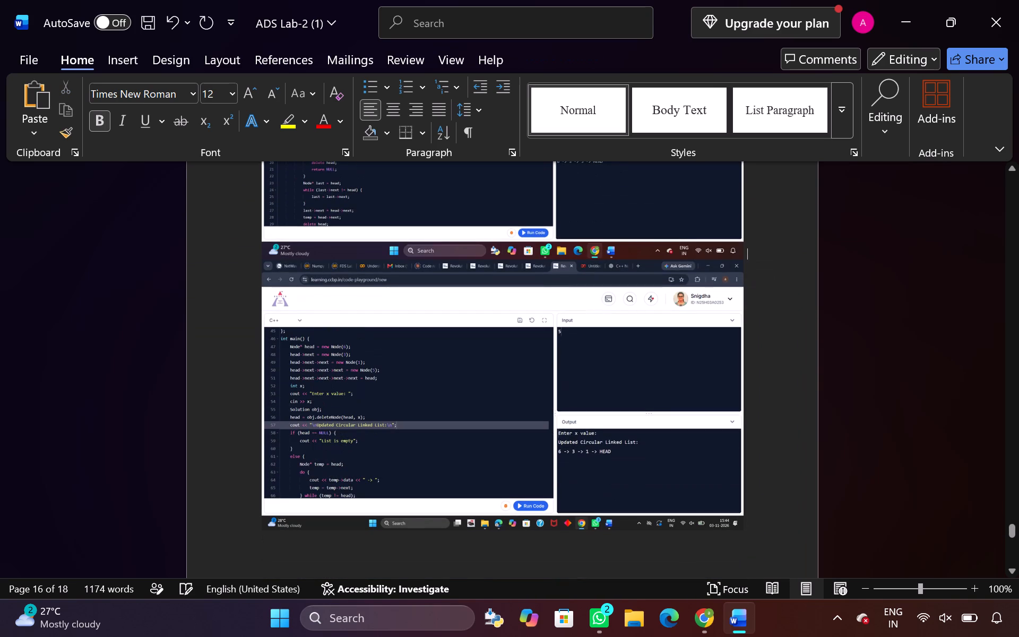
key("BackSpace")
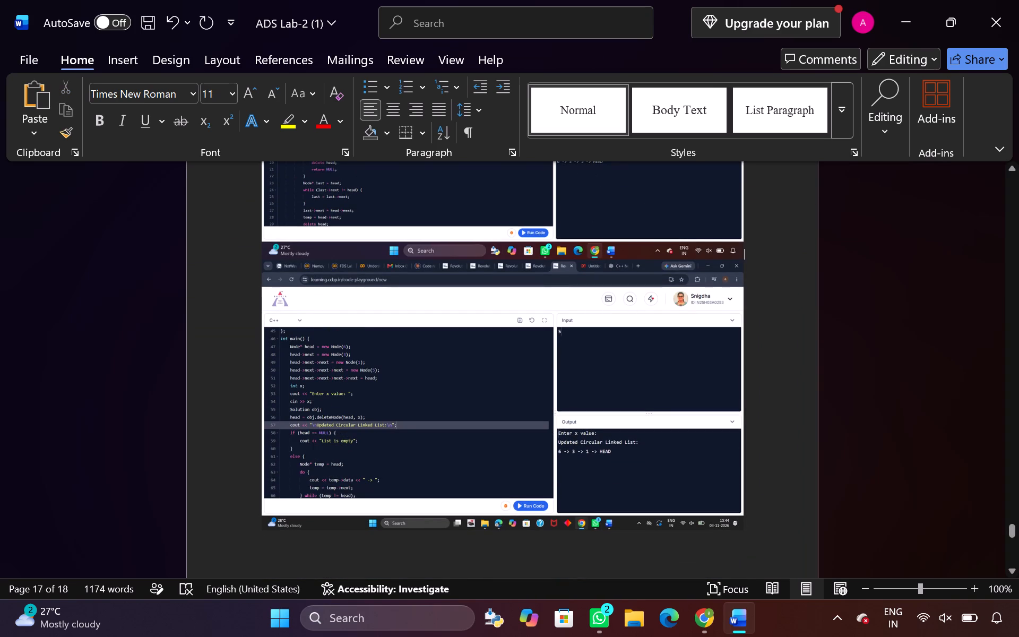
left_click(599, 429)
key("BackSpace")
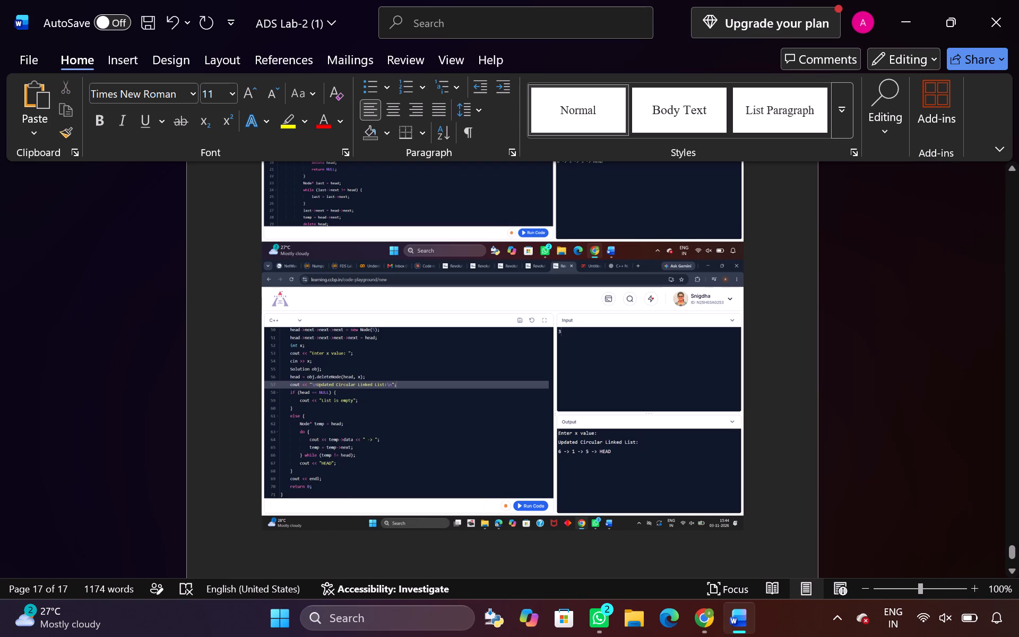
left_click_drag(230, 281, 565, 554)
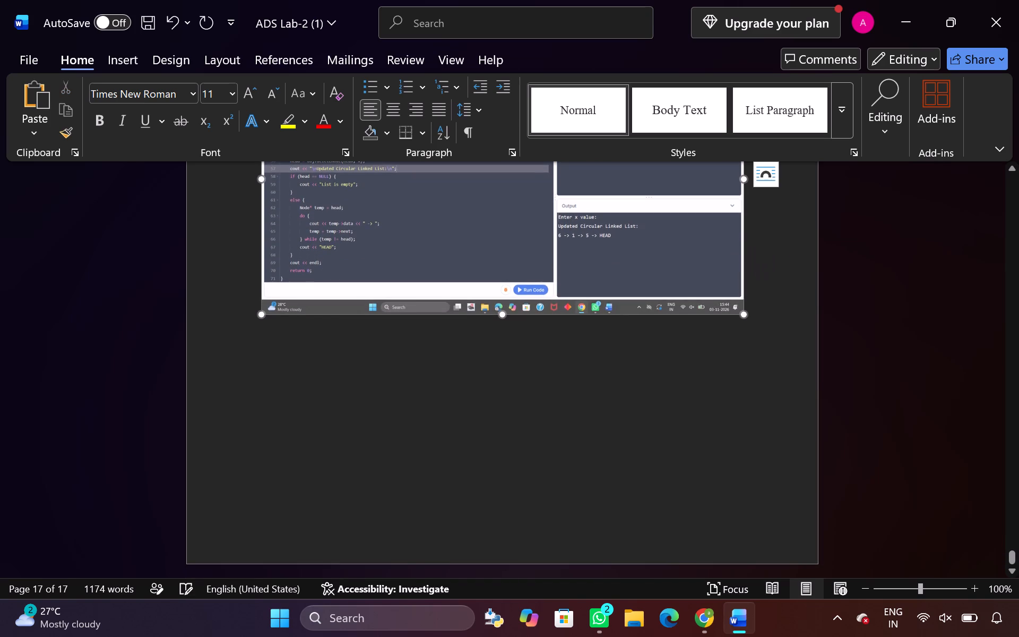
key("BackSpace")
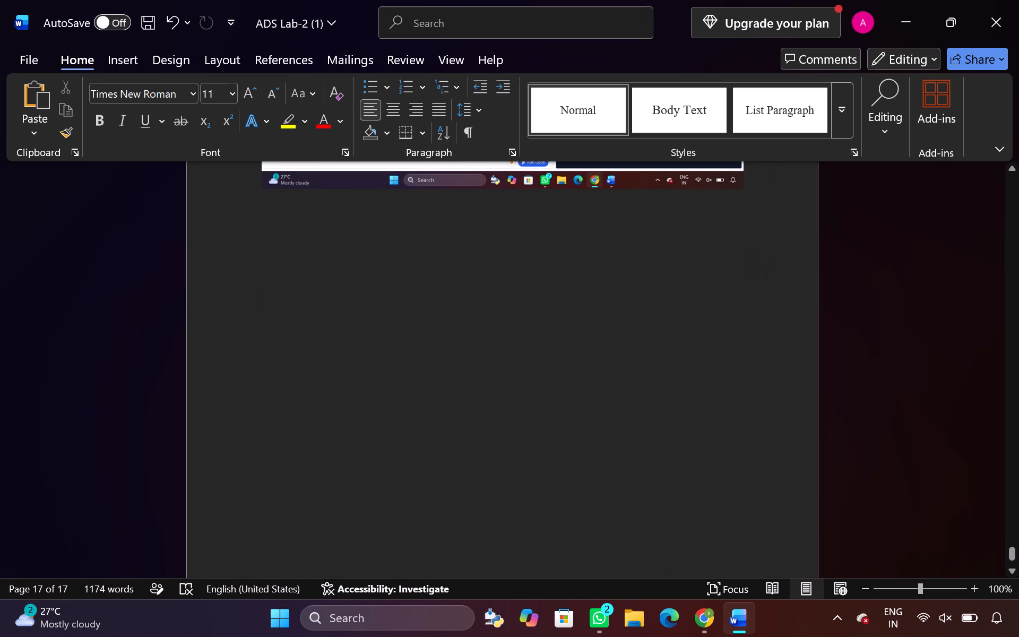
Capture a full-screen screenshot of the Chrome playground at code lines 15 to 43 and paste it on a new line below the first in Word.
key("Return")
left_click(700, 617)
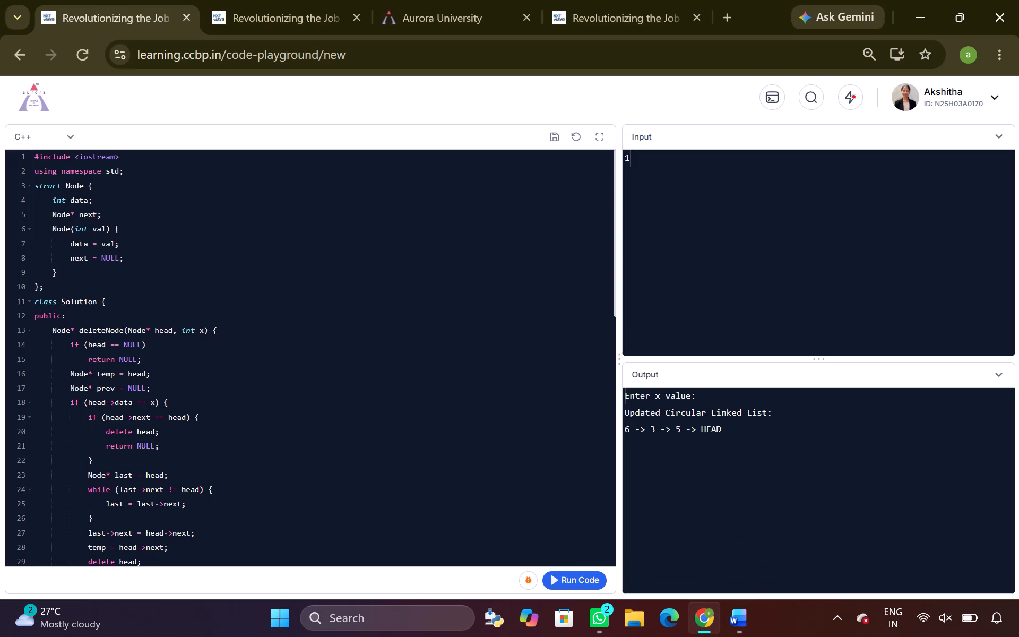
scroll(193, 385, "down", 6)
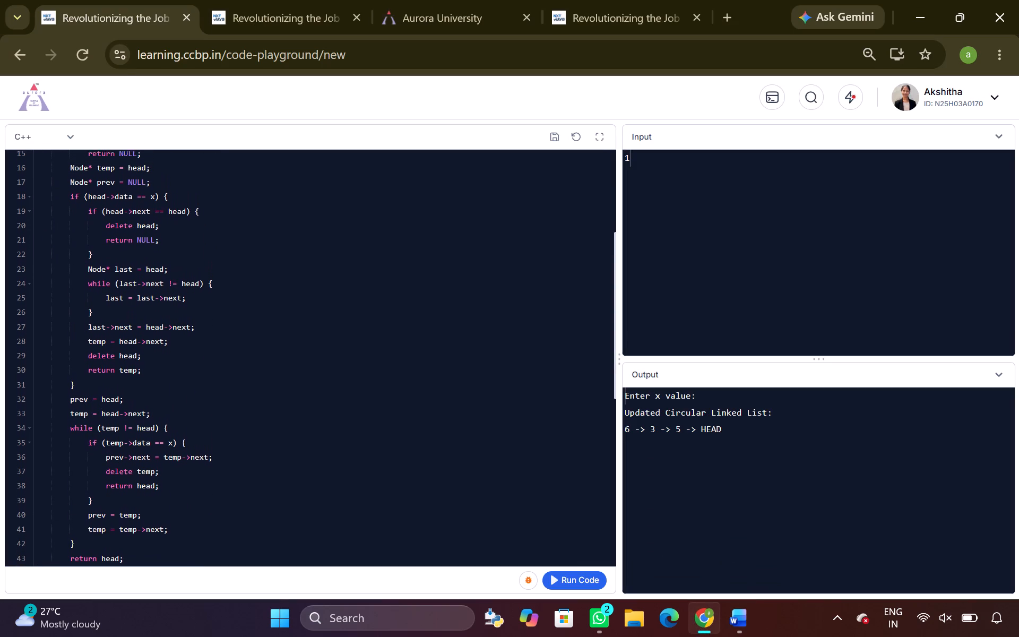
key("Print")
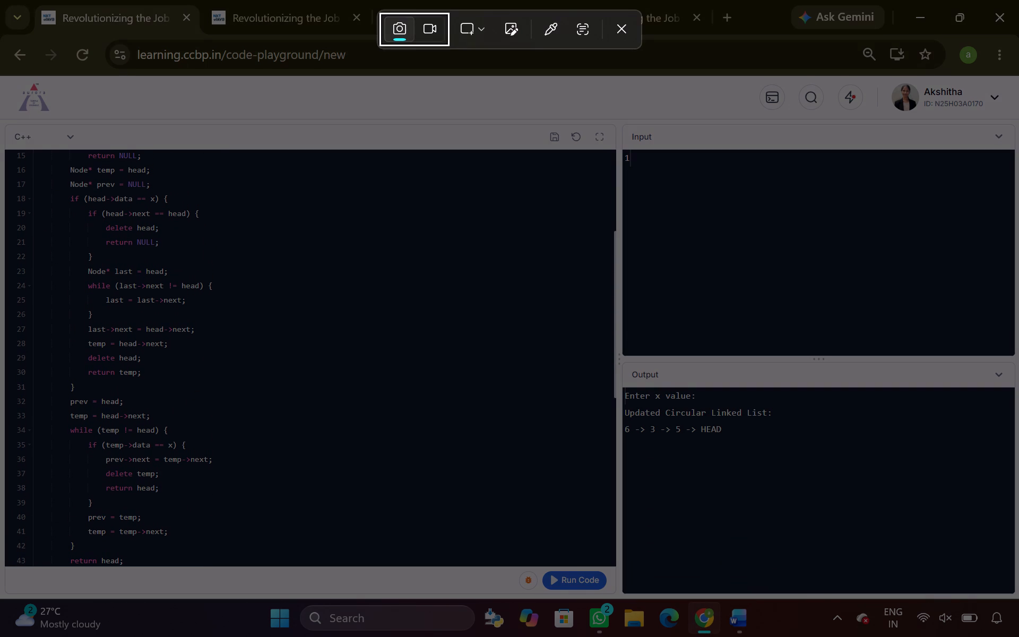
left_click(488, 28)
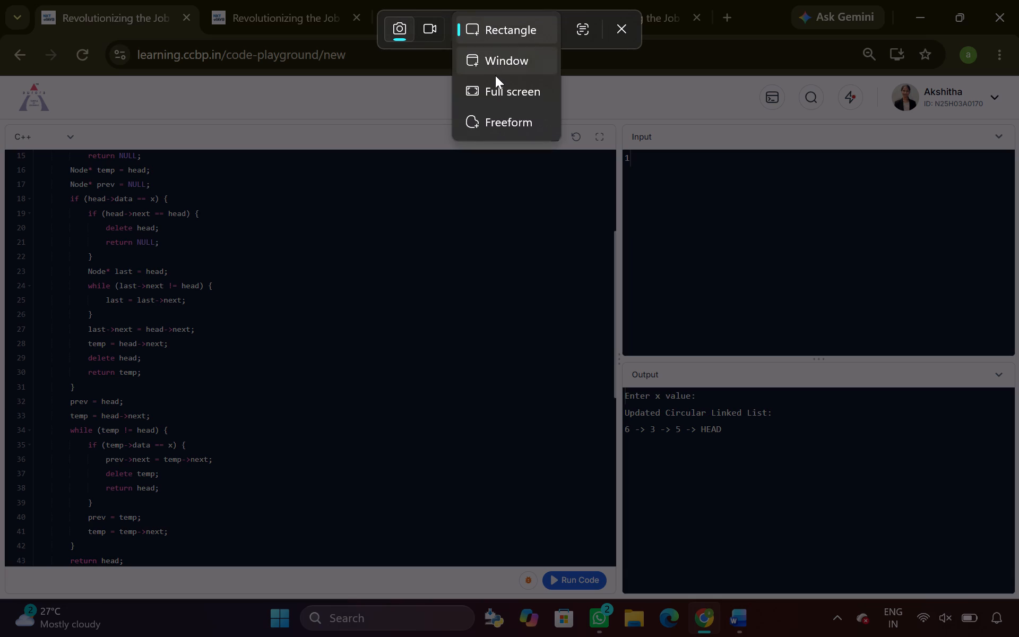
left_click(496, 85)
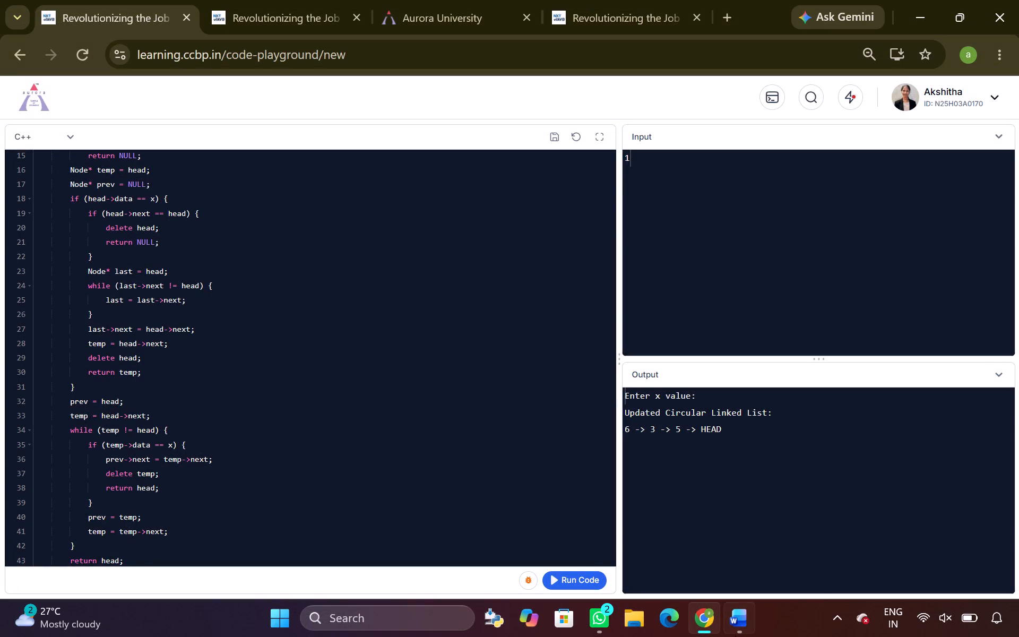
left_click(733, 636)
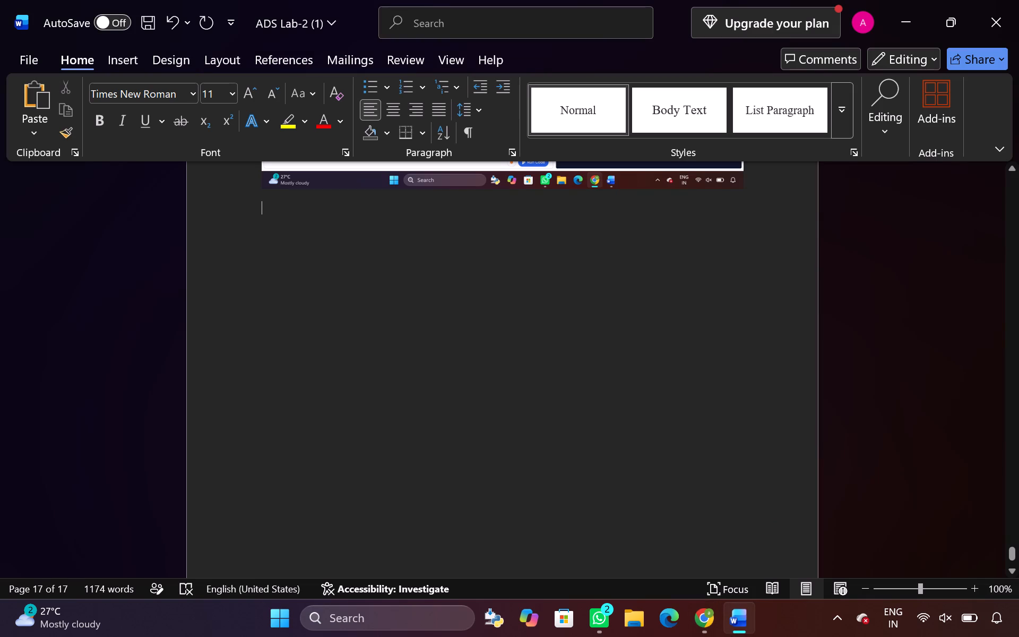
key("ctrl+v")
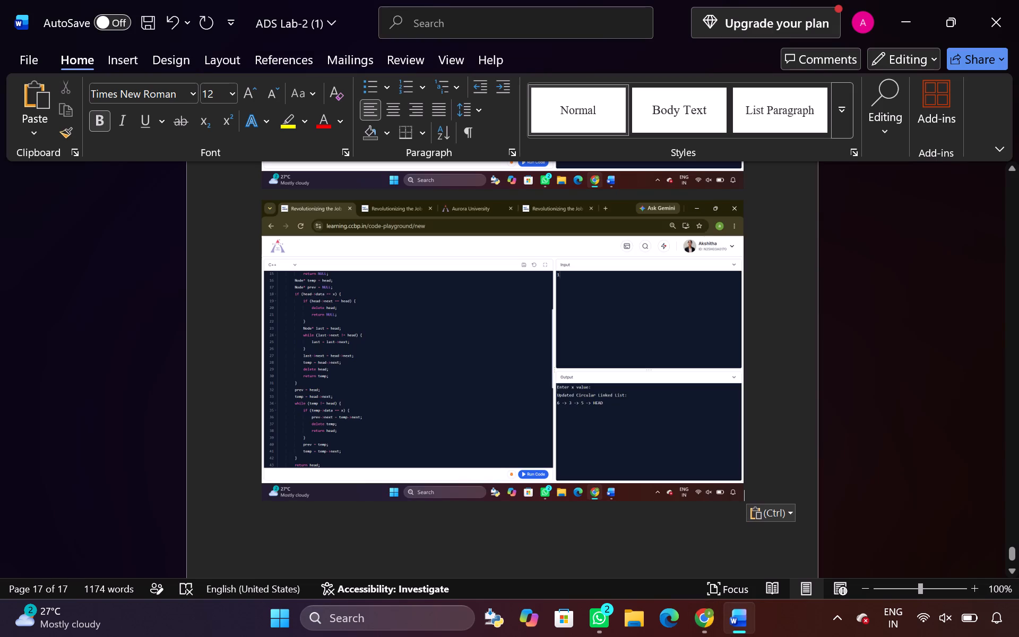
Capture a full-screen screenshot of the Chrome playground at code lines 42 to 70 and paste it on a new line after the second in Word.
key("Return")
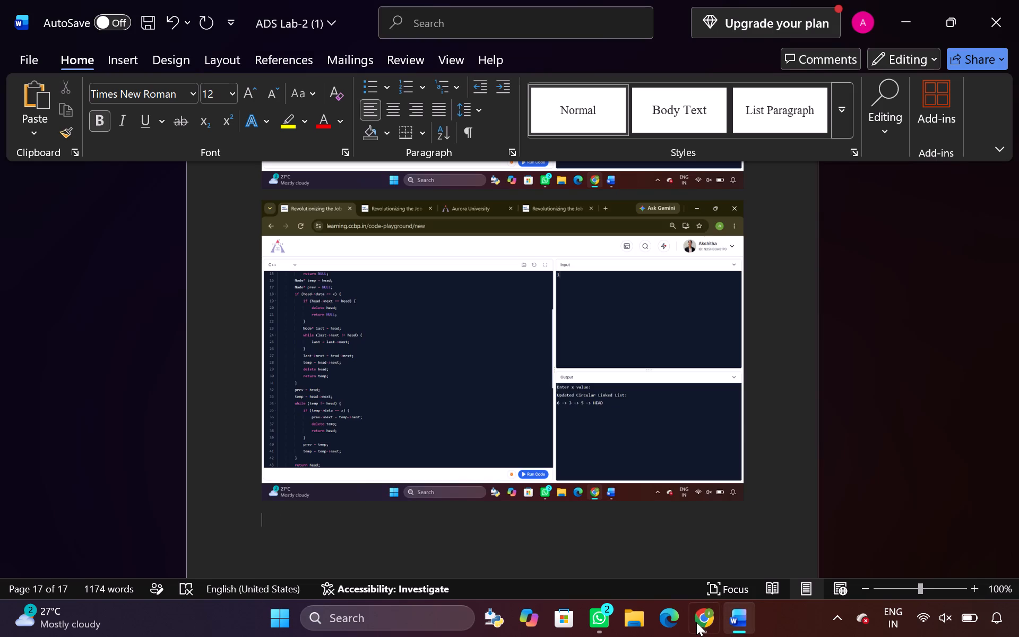
left_click(696, 620)
scroll(381, 416, "down", 6)
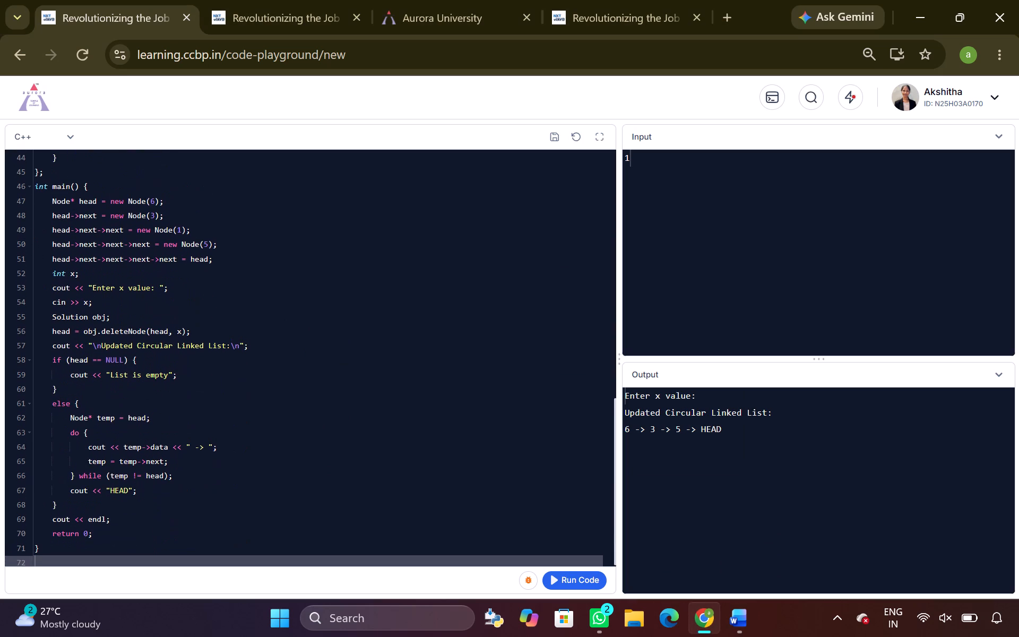
scroll(179, 322, "down", 2)
scroll(179, 322, "up", 1)
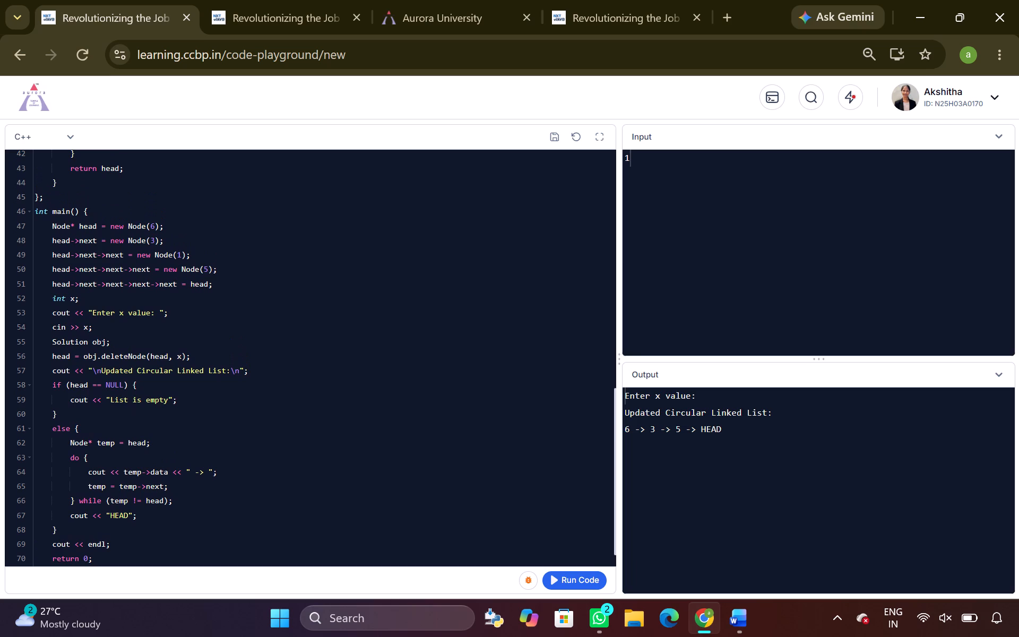
key("Print")
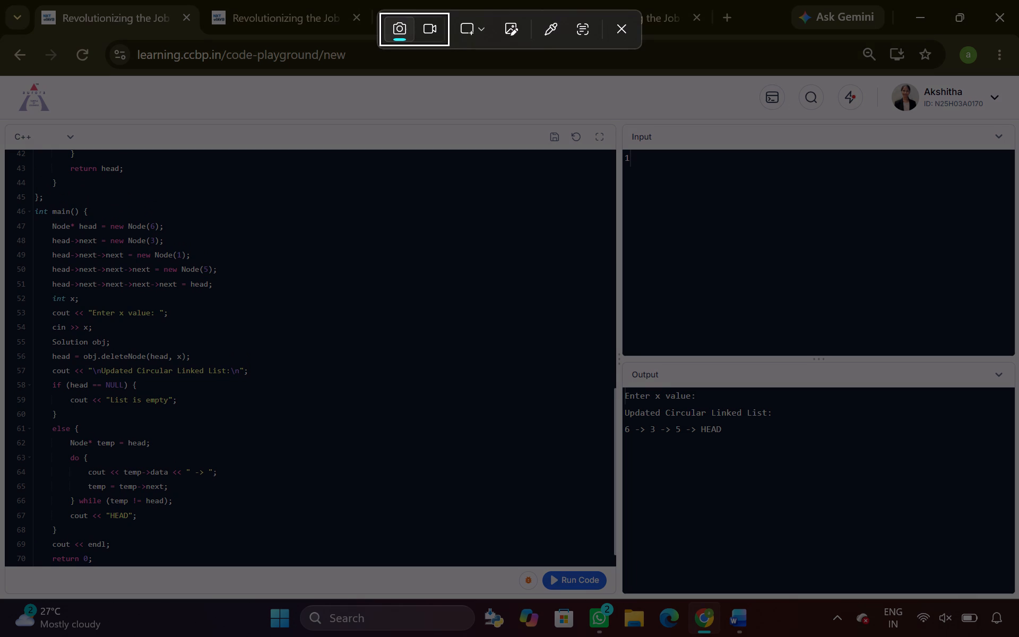
left_click(474, 27)
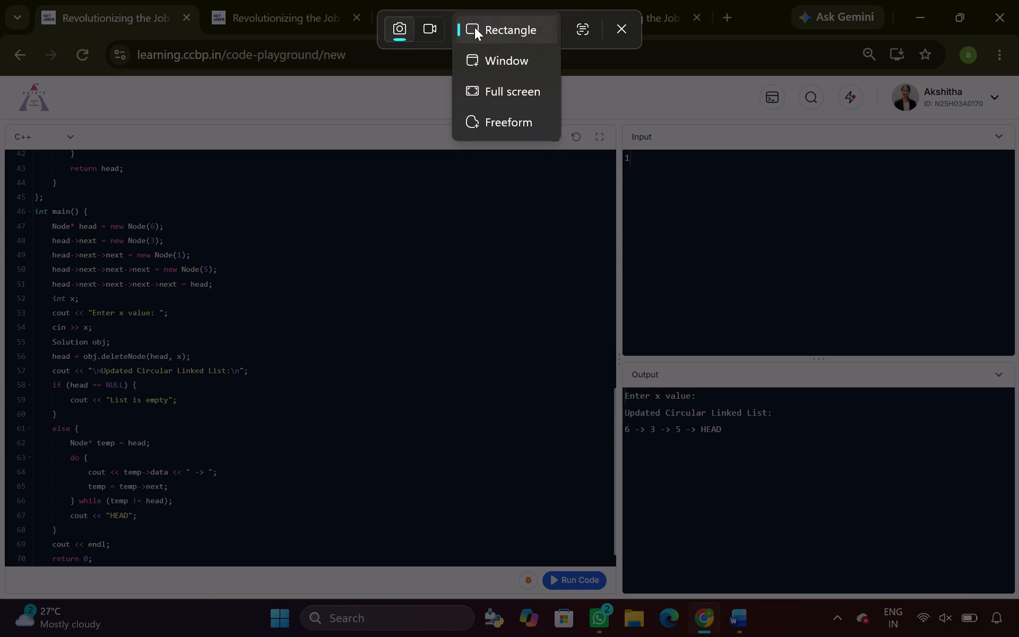
left_click(497, 102)
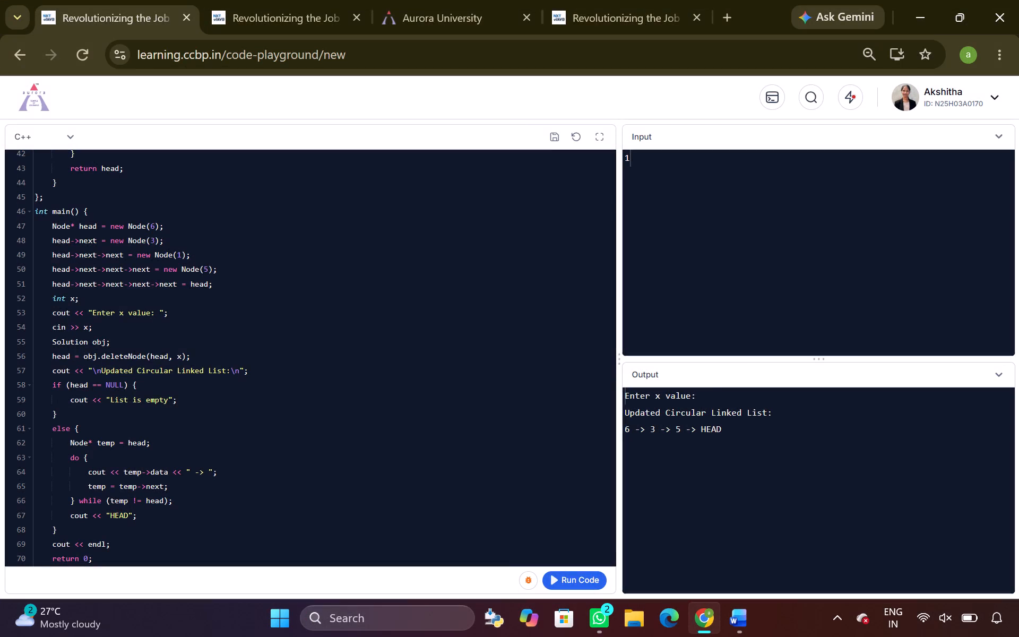
left_click(736, 617)
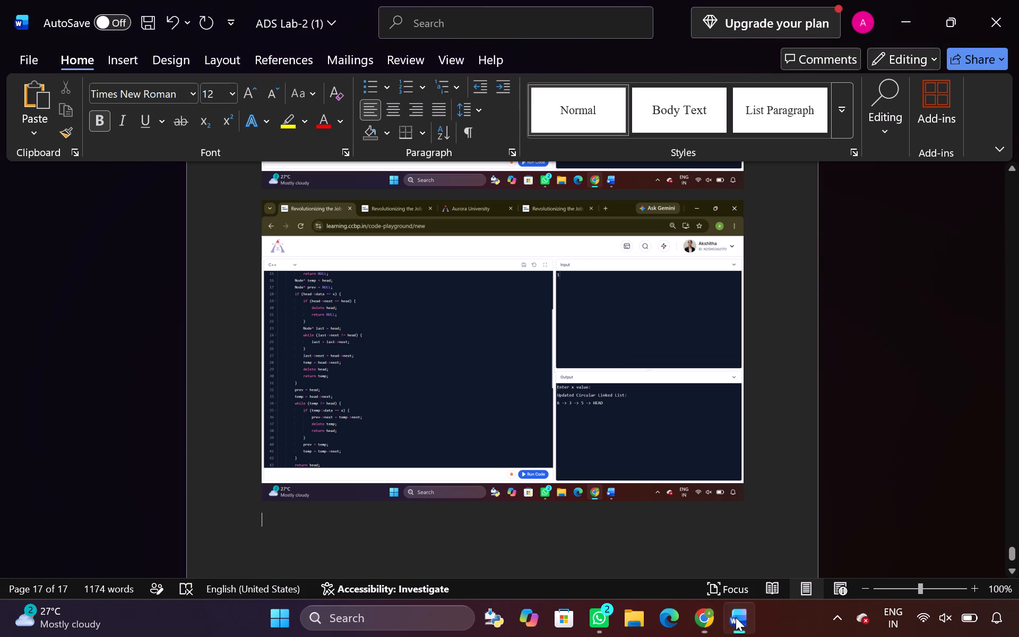
key("ctrl+v")
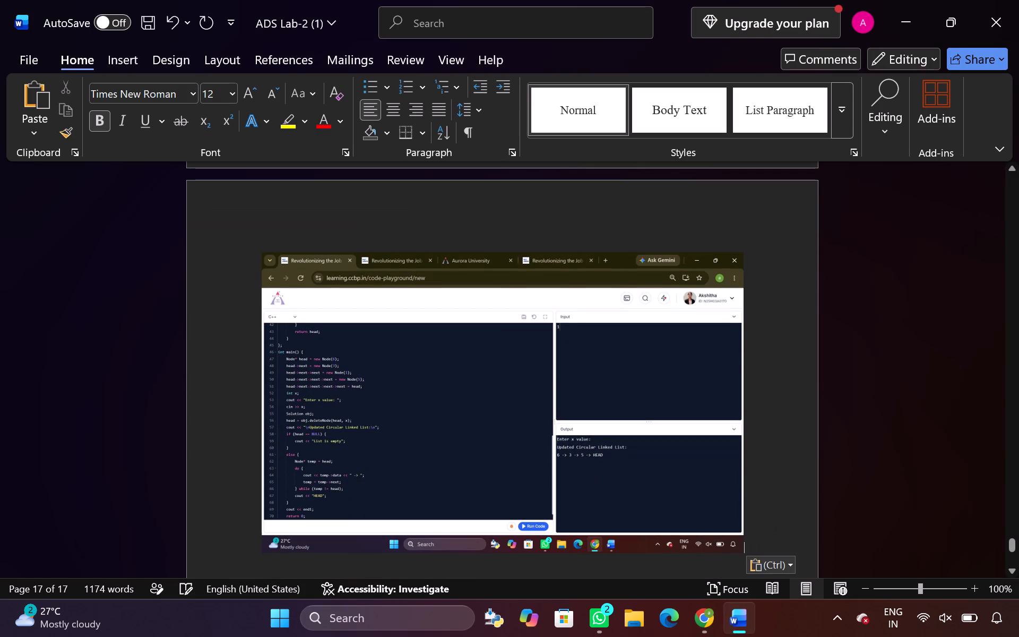
Review the end of the report and the three pasted deleteNode screenshots, from the last back to the first.
scroll(602, 417, "down", 2)
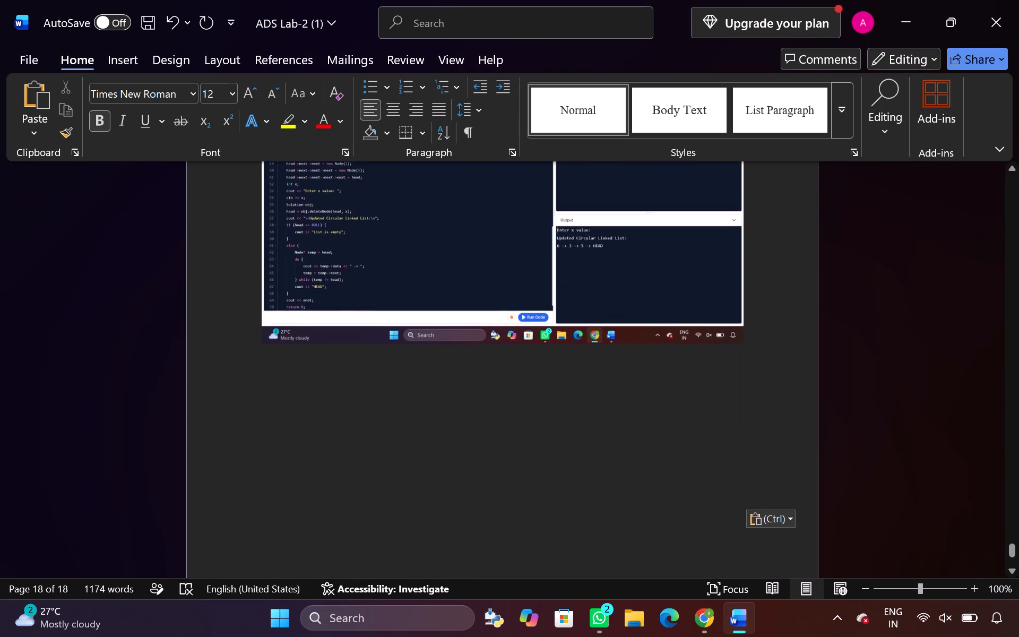
scroll(602, 417, "down", 3)
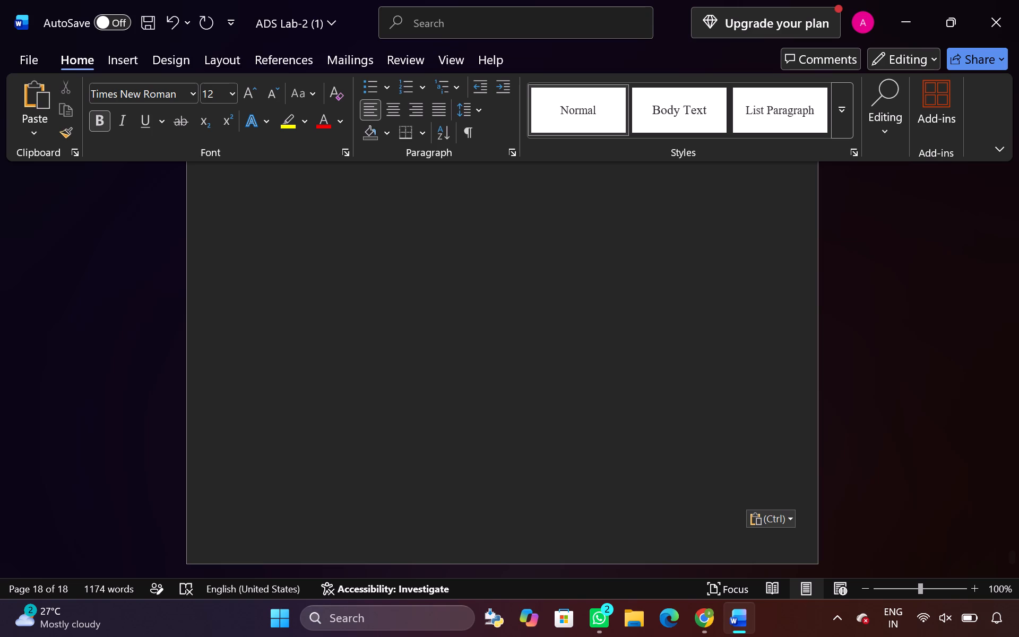
scroll(602, 417, "up", 5)
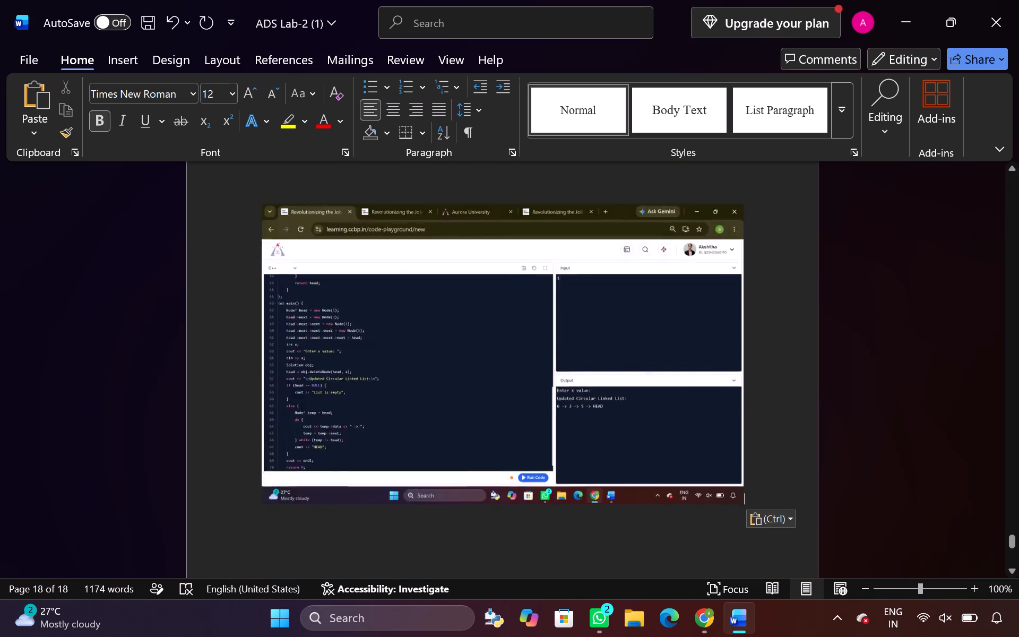
scroll(602, 417, "up", 4)
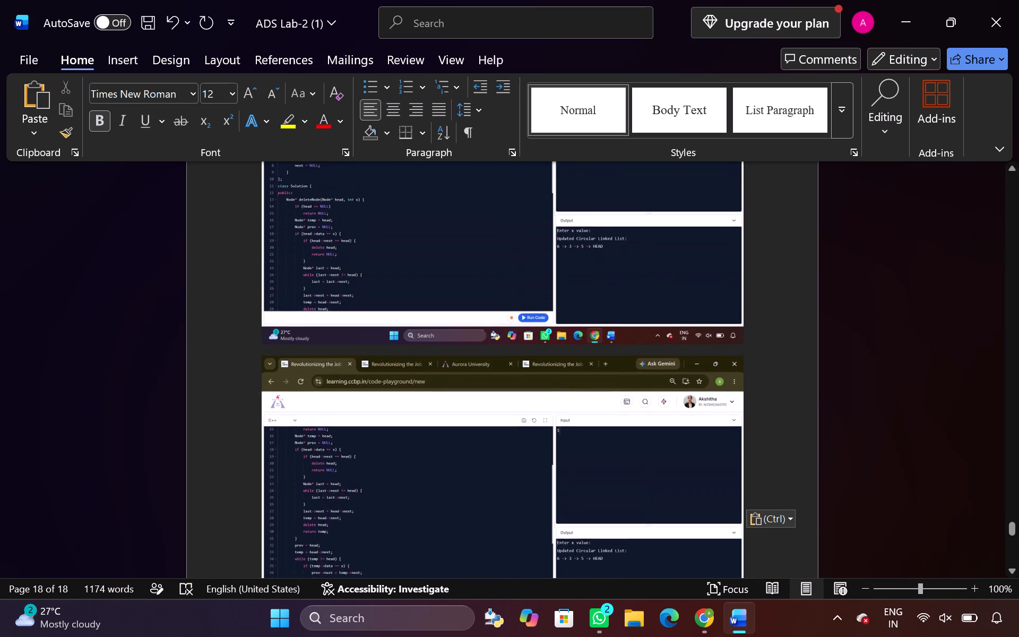
scroll(602, 417, "up", 3)
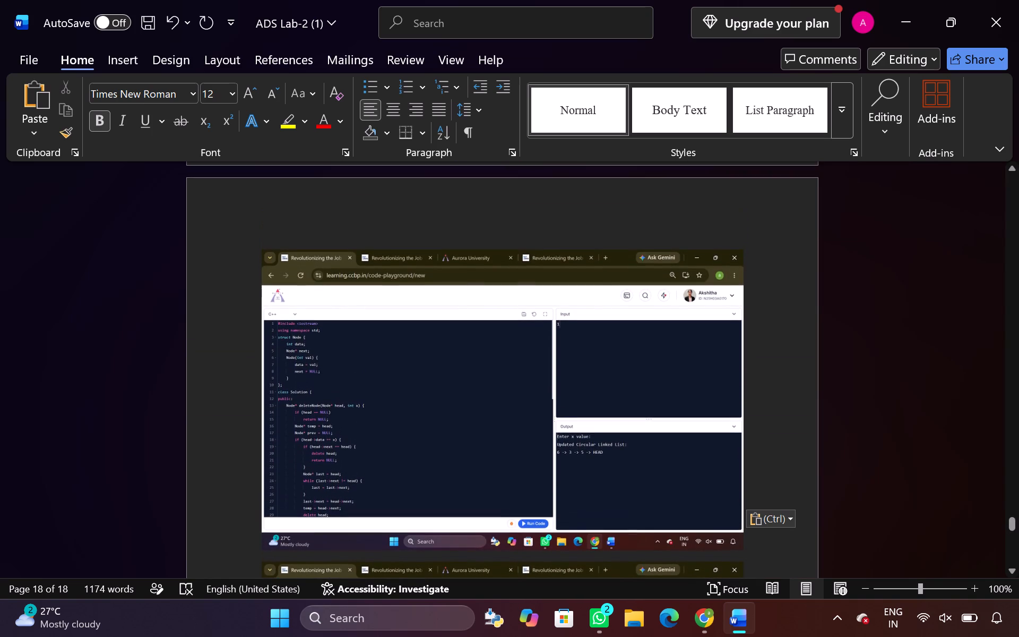
Remove blank lines above experiment 2.7's "Screen Shot of Output vs Expected Output" heading.
scroll(602, 417, "up", 2)
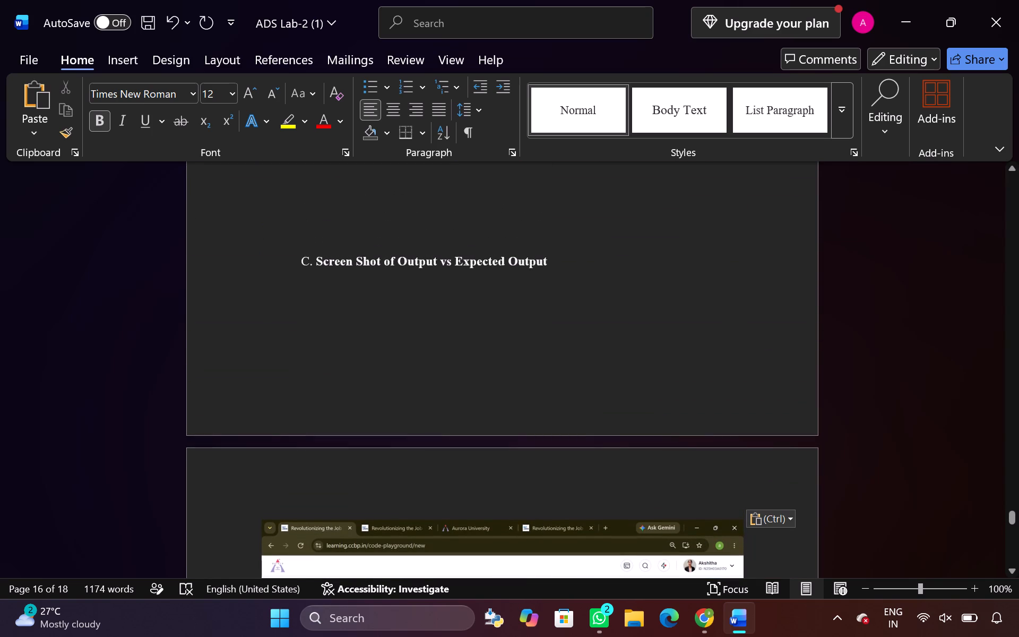
left_click(319, 248)
left_click(307, 241)
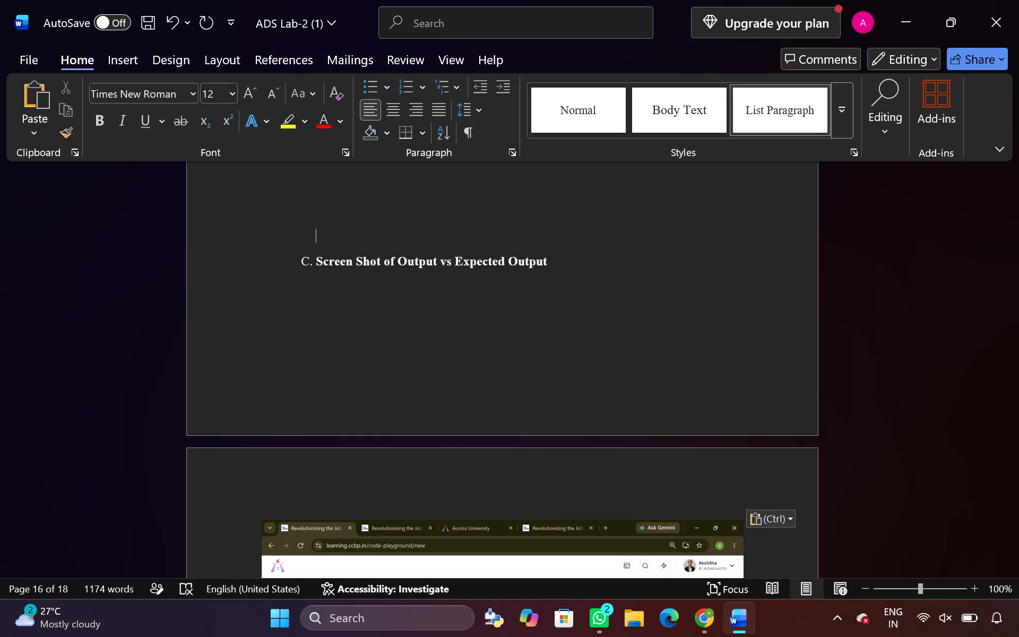
key("BackSpace")
key("BackSpace")
key("BackSpace")
key("BackSpace")
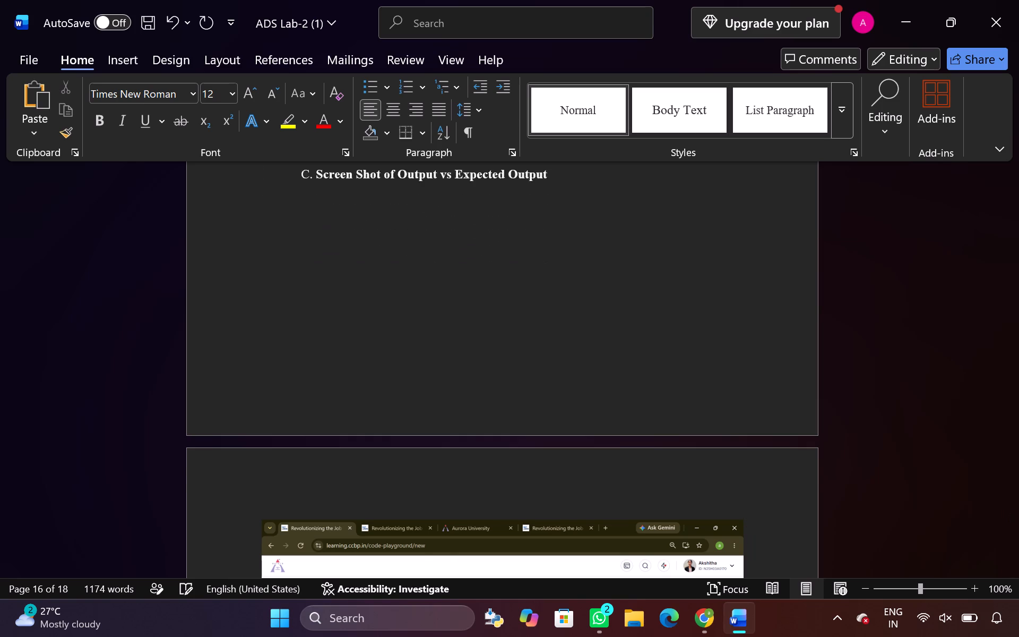
Delete the remaining blank lines between experiment 2.7's Space Complexity line and the "Screen Shot of Output vs Expected Output" heading.
key("BackSpace")
key("BackSpace")
key("BackSpace")
key("BackSpace")
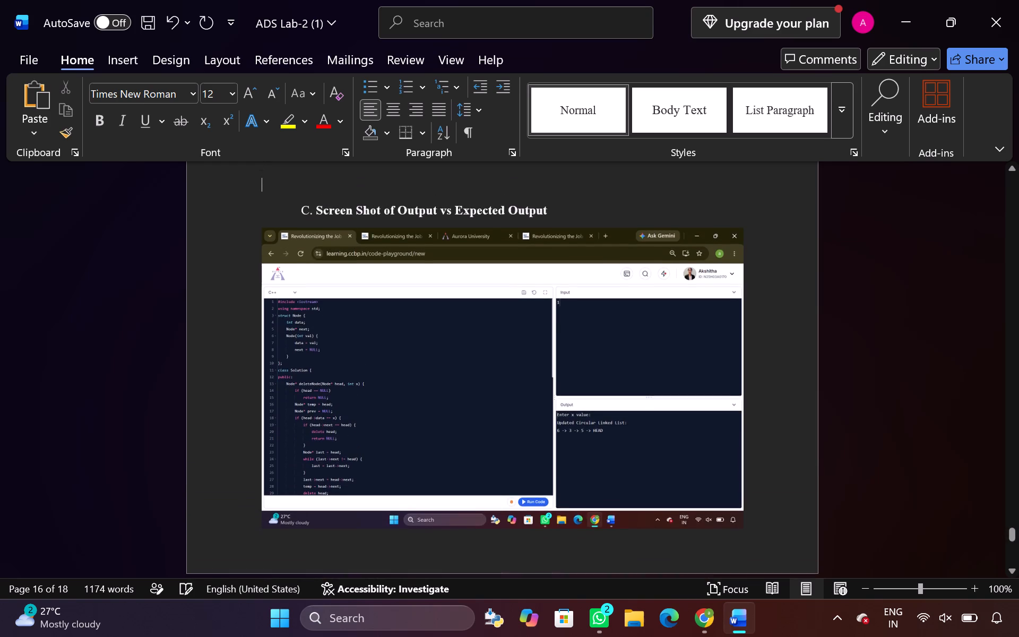
key("BackSpace")
key("BackSpace")
key("BackSpace")
key("BackSpace")
key("BackSpace")
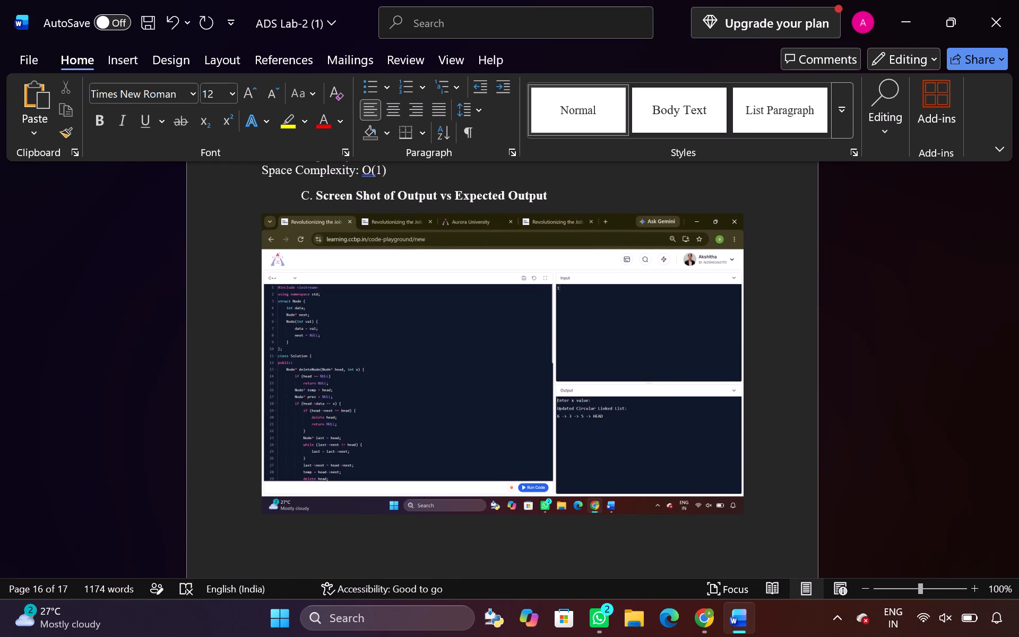
Indent experiment 2.7's Time Complexity and Space Complexity lines by one tab so they align under the Complexity Analysis heading text.
scroll(303, 226, "up", 5)
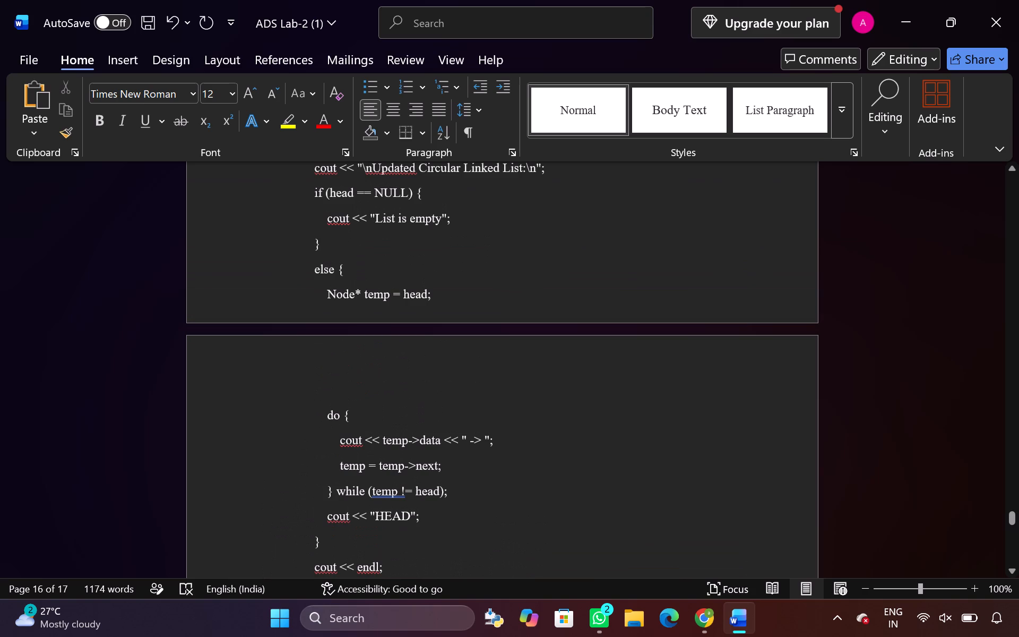
scroll(303, 226, "down", 11)
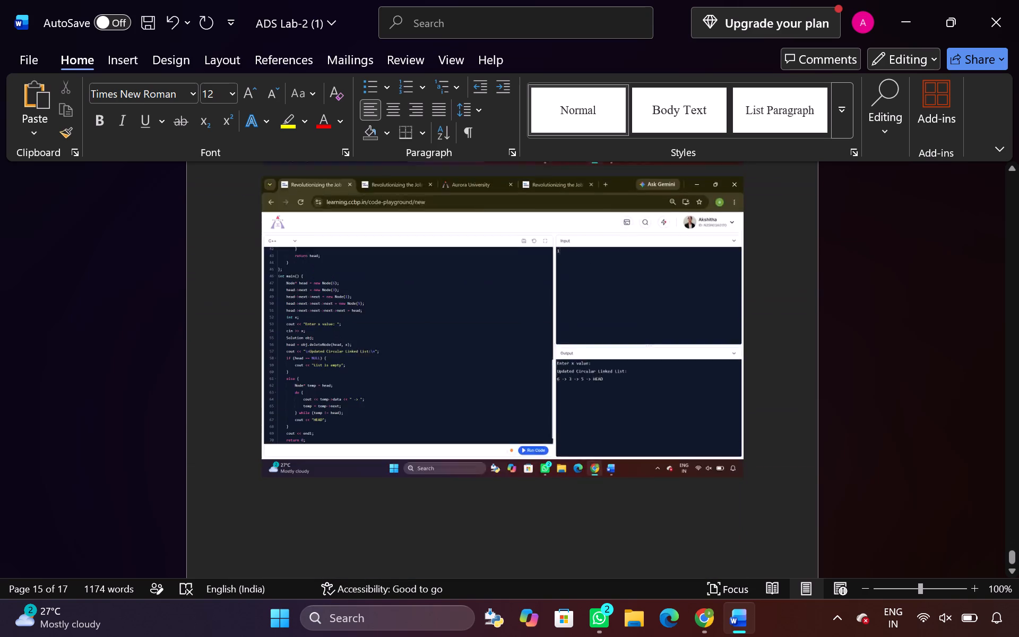
scroll(303, 226, "down", 2)
scroll(303, 226, "up", 5)
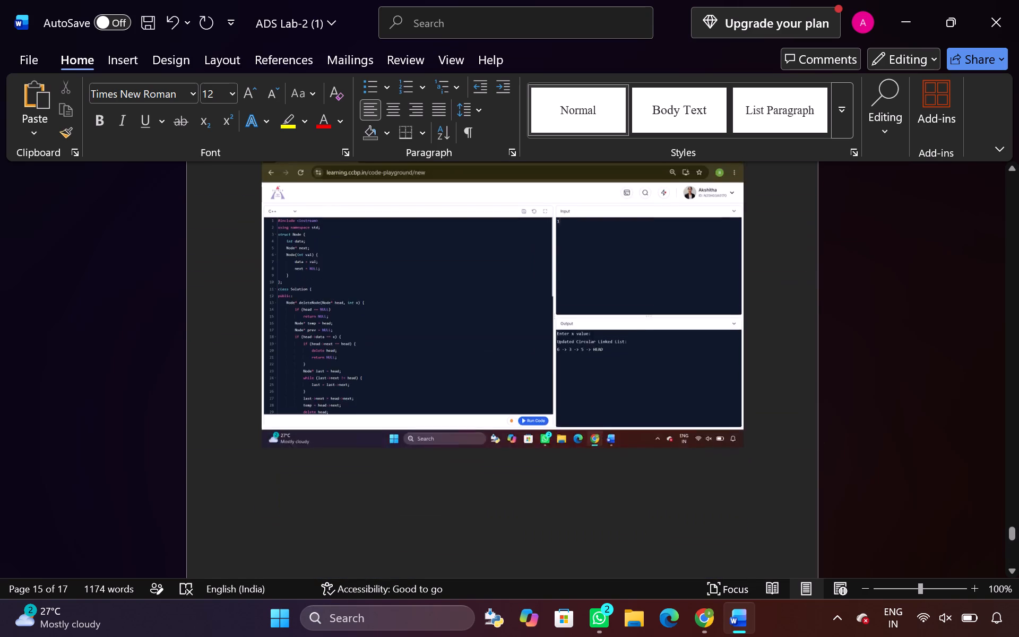
scroll(303, 226, "up", 3)
scroll(303, 226, "down", 1)
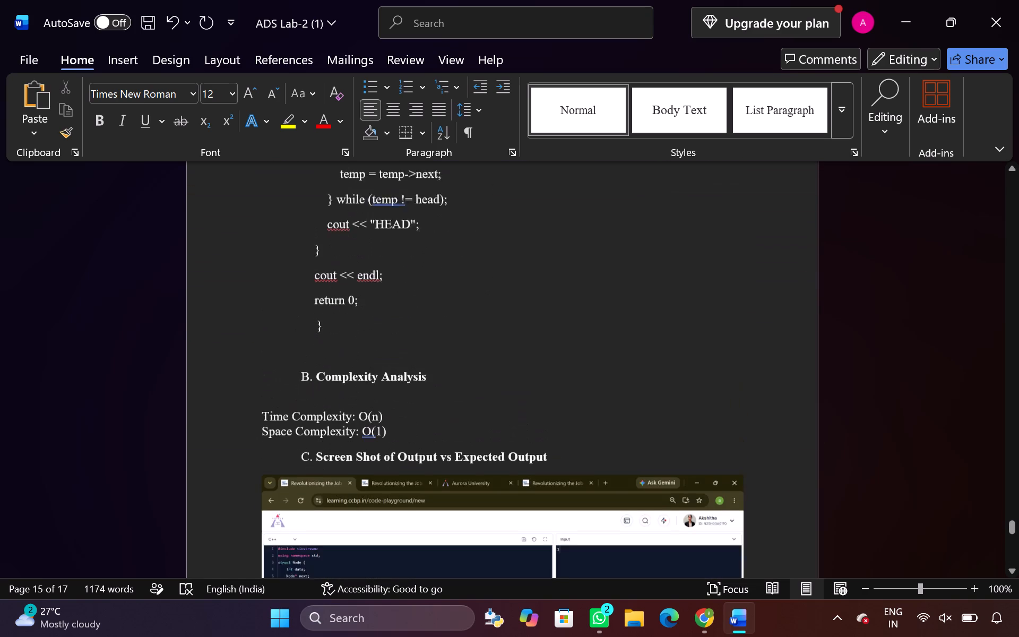
scroll(303, 226, "down", 1)
left_click(262, 325)
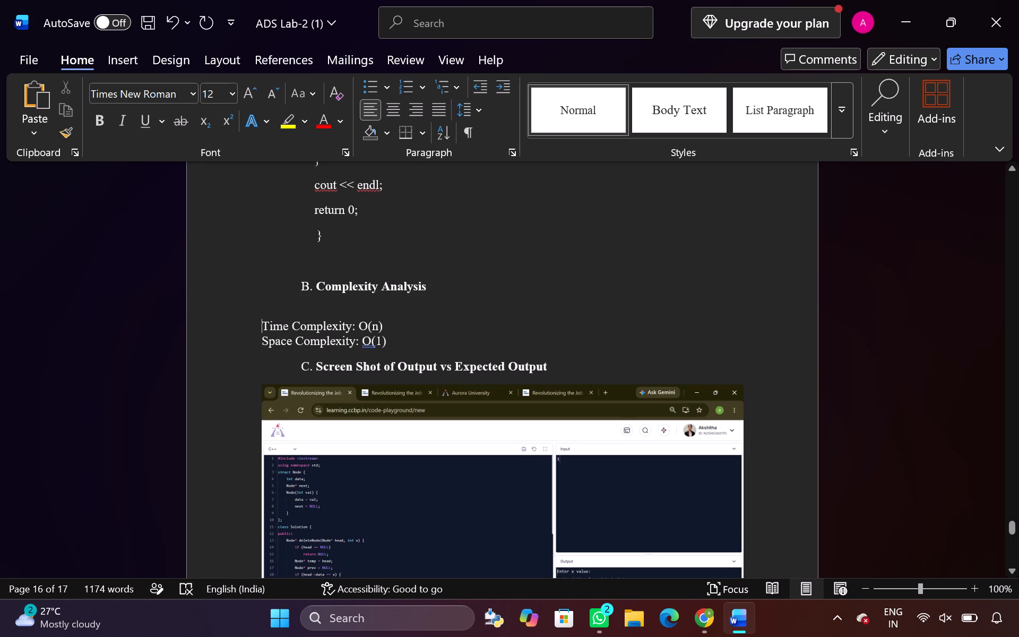
key("Tab")
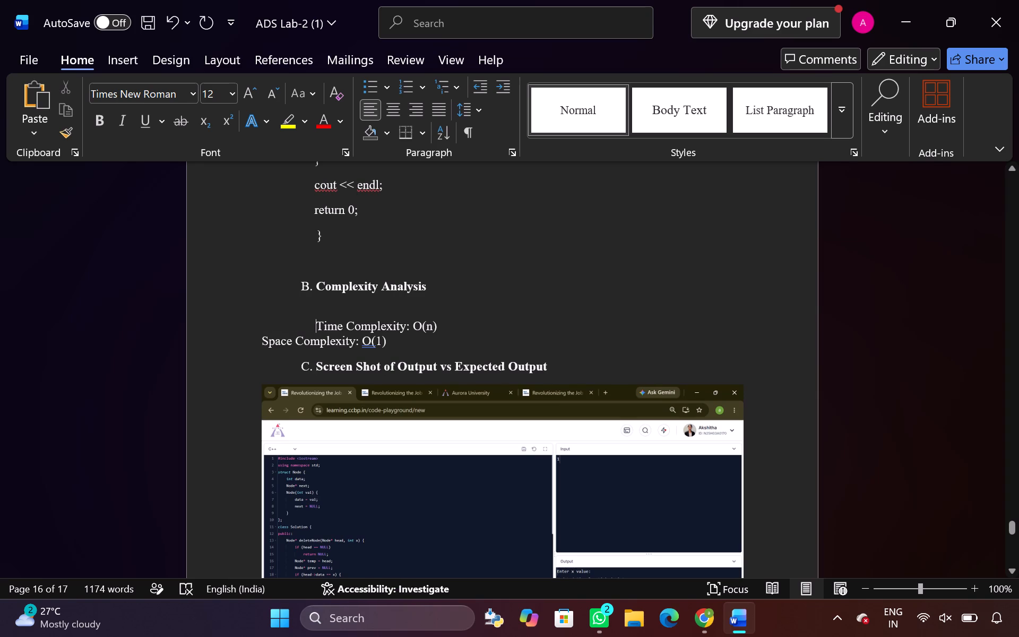
left_click(260, 334)
key("Tab")
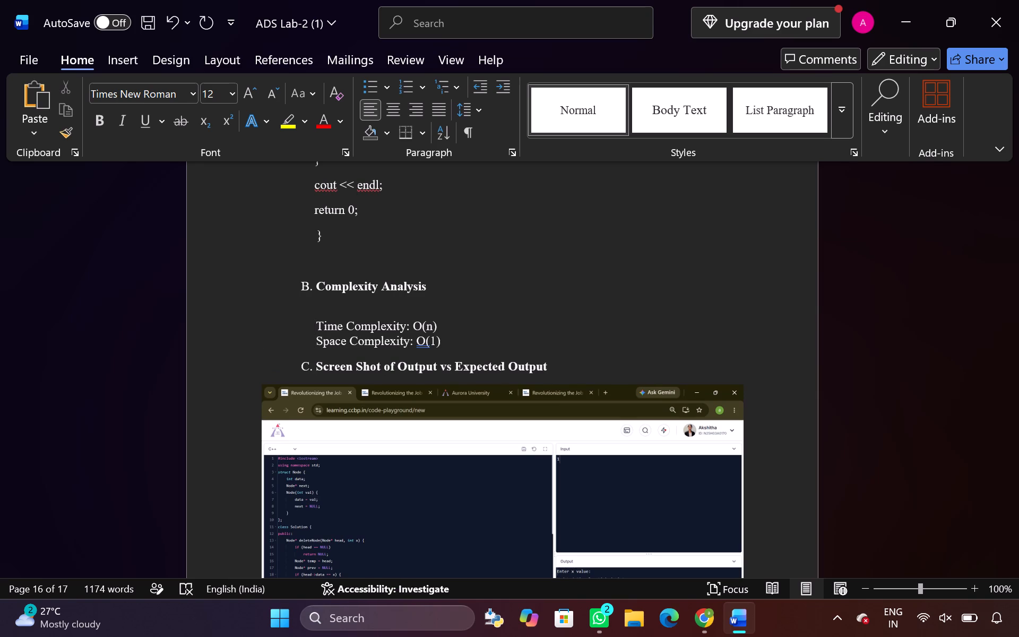
Reduce the blank space between experiment 2.7's Complexity Analysis heading and its Time Complexity line.
left_click(306, 305)
key("BackSpace")
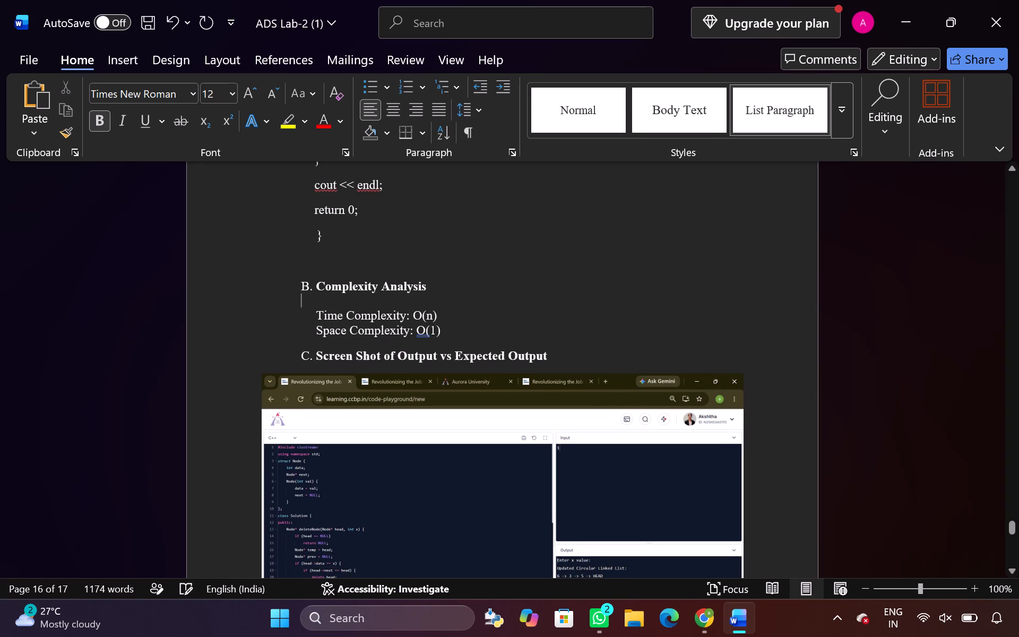
Review the code, complexity analyses, output screenshots and spacing of the experiments from 2.7 back to 2.1, rechecking 2.2.
scroll(433, 305, "up", 4)
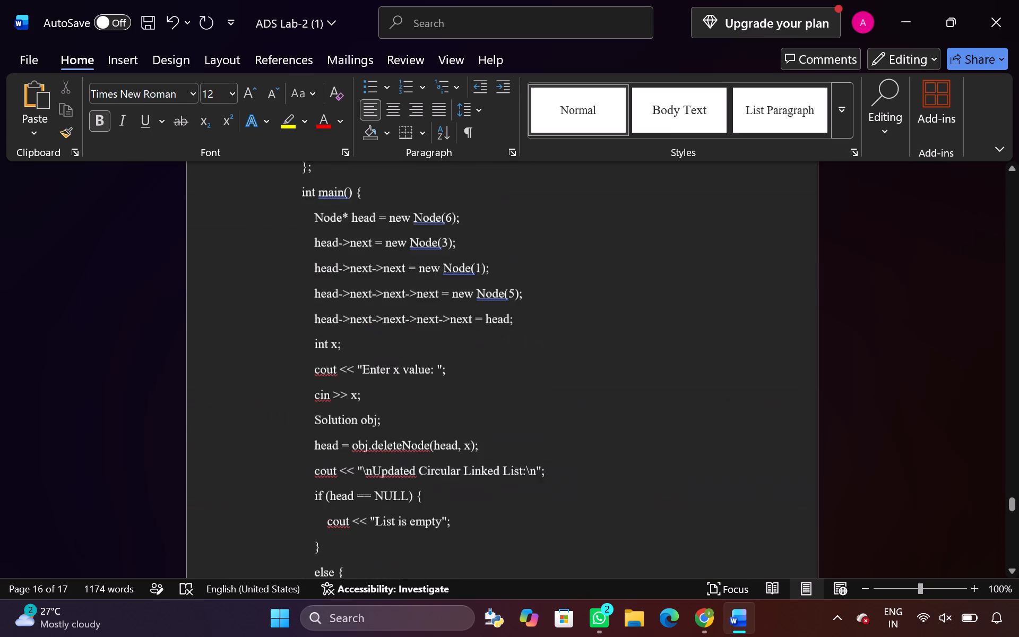
scroll(433, 305, "up", 6)
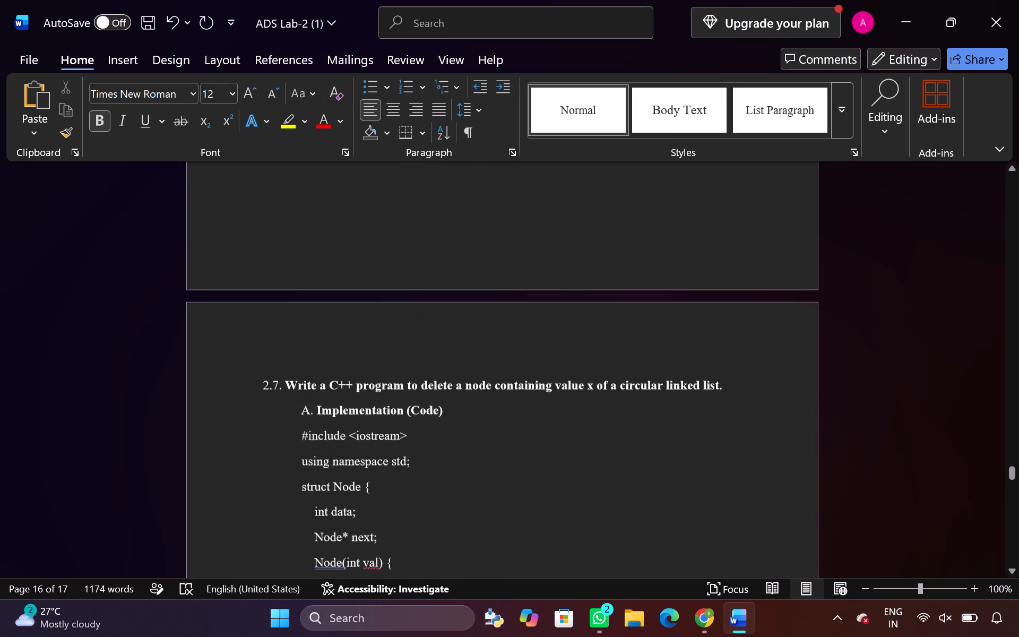
scroll(433, 305, "up", 7)
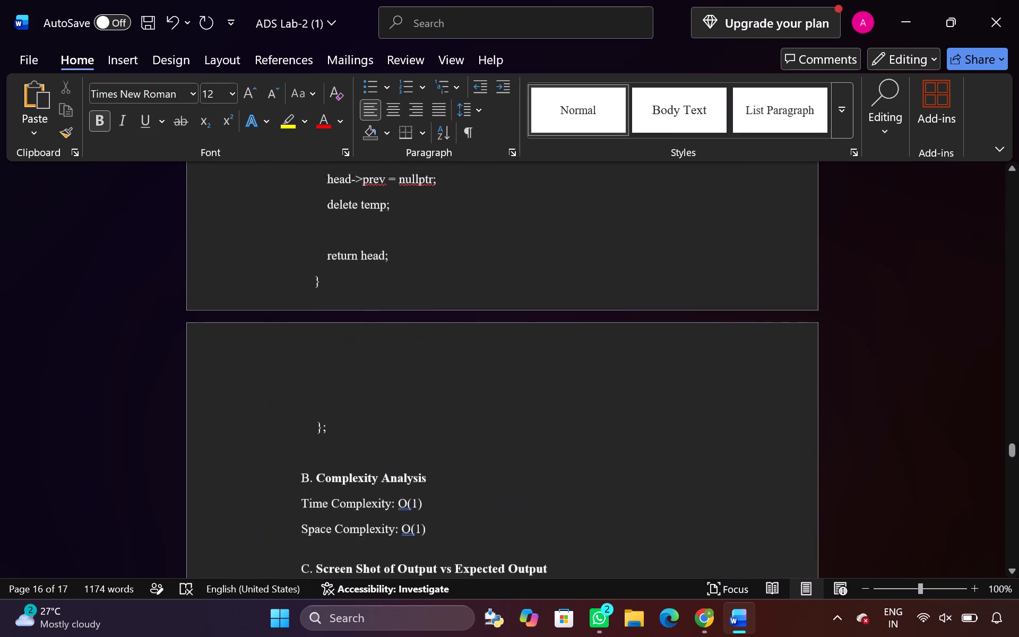
scroll(433, 305, "up", 5)
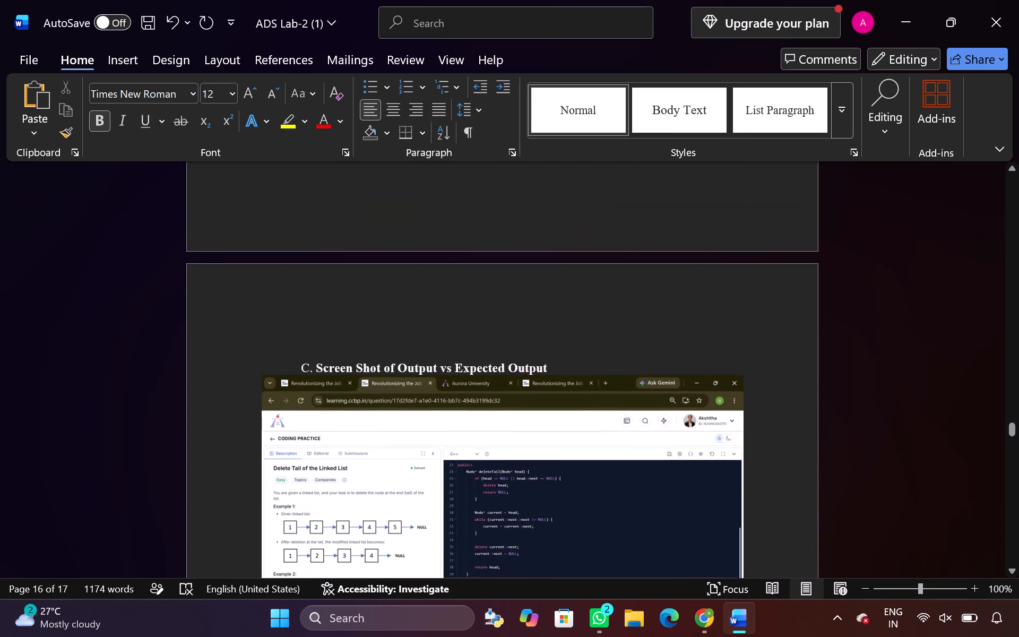
scroll(433, 305, "up", 3)
scroll(433, 305, "down", 1)
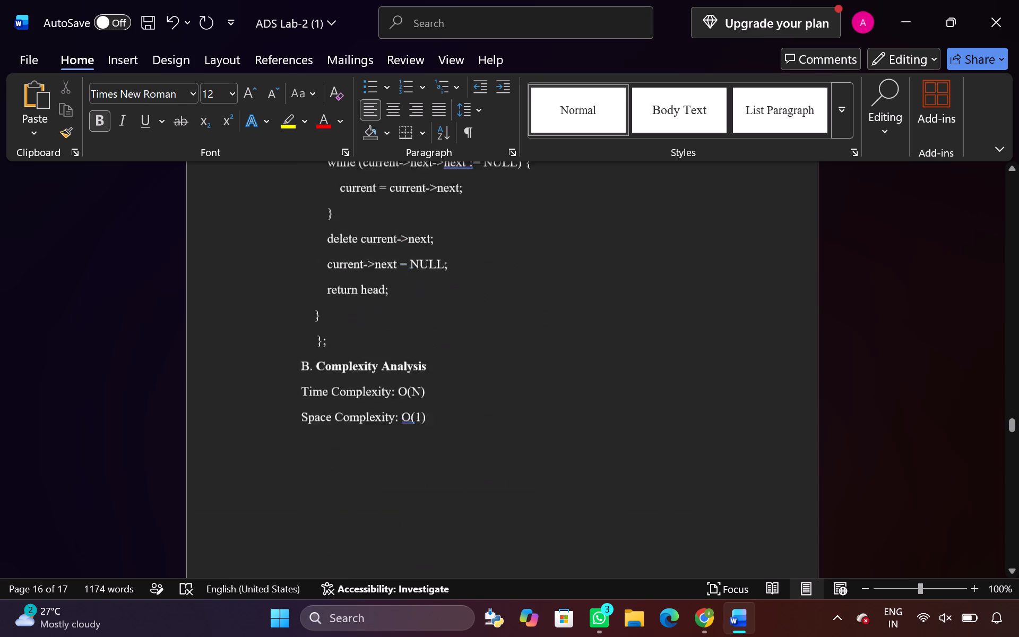
scroll(433, 305, "down", 1)
scroll(433, 305, "up", 3)
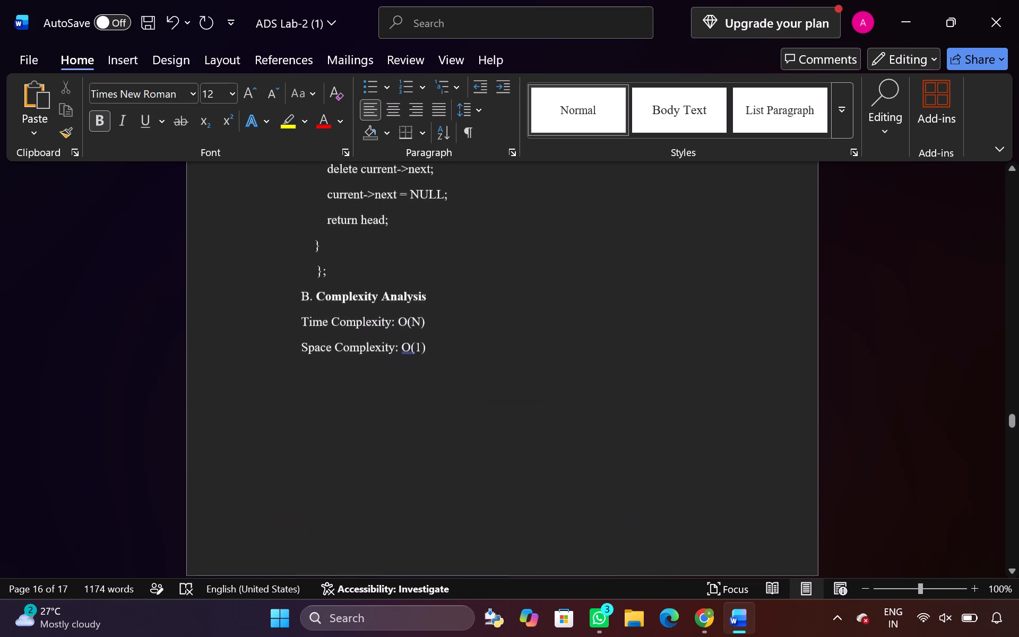
scroll(433, 305, "up", 5)
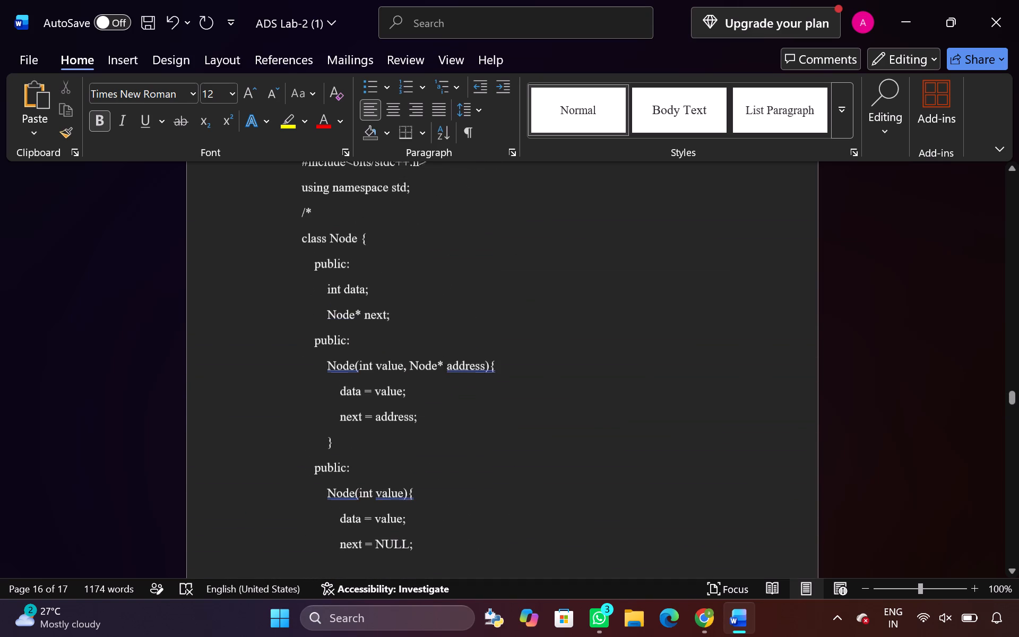
scroll(433, 305, "up", 5)
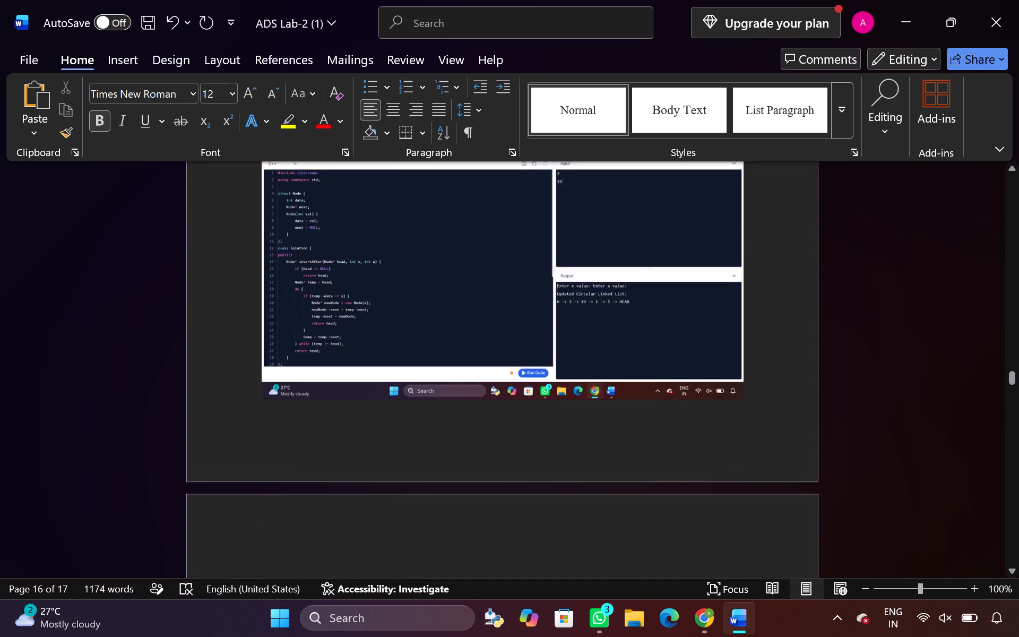
scroll(433, 305, "up", 6)
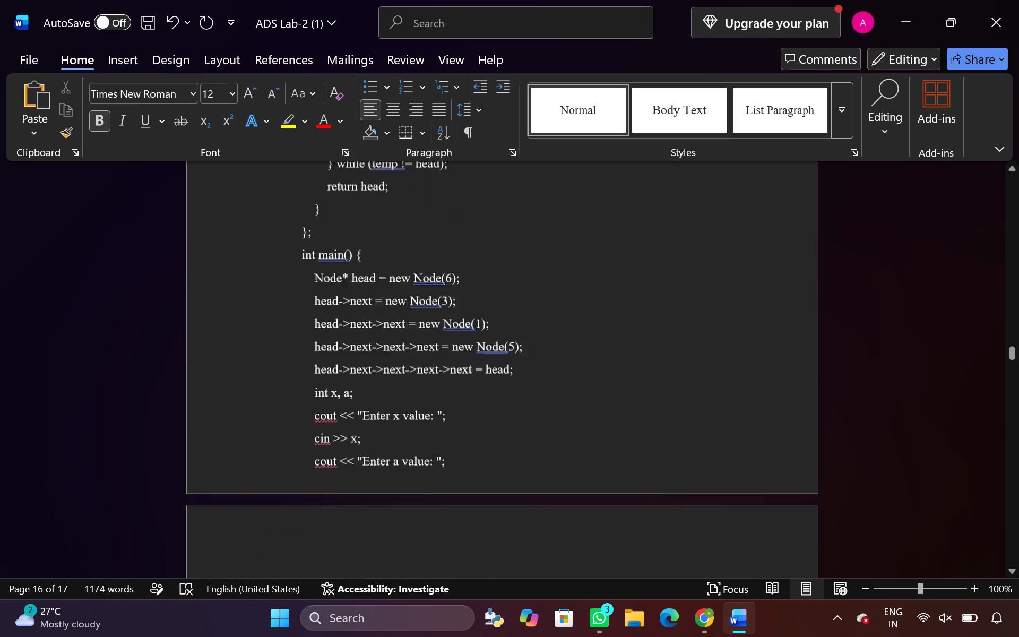
scroll(433, 305, "up", 5)
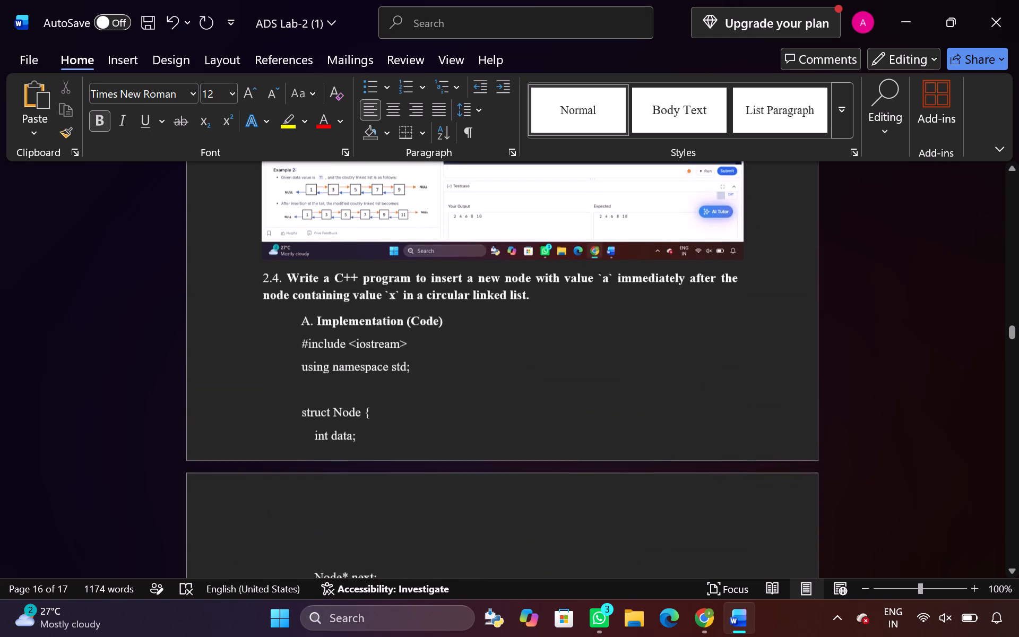
scroll(433, 305, "up", 6)
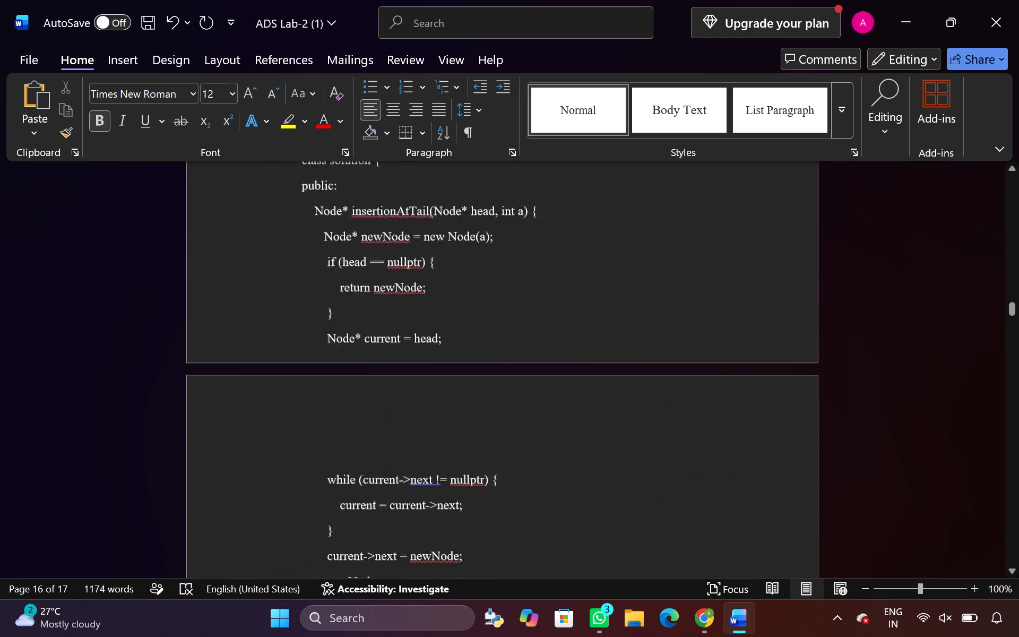
scroll(433, 305, "up", 5)
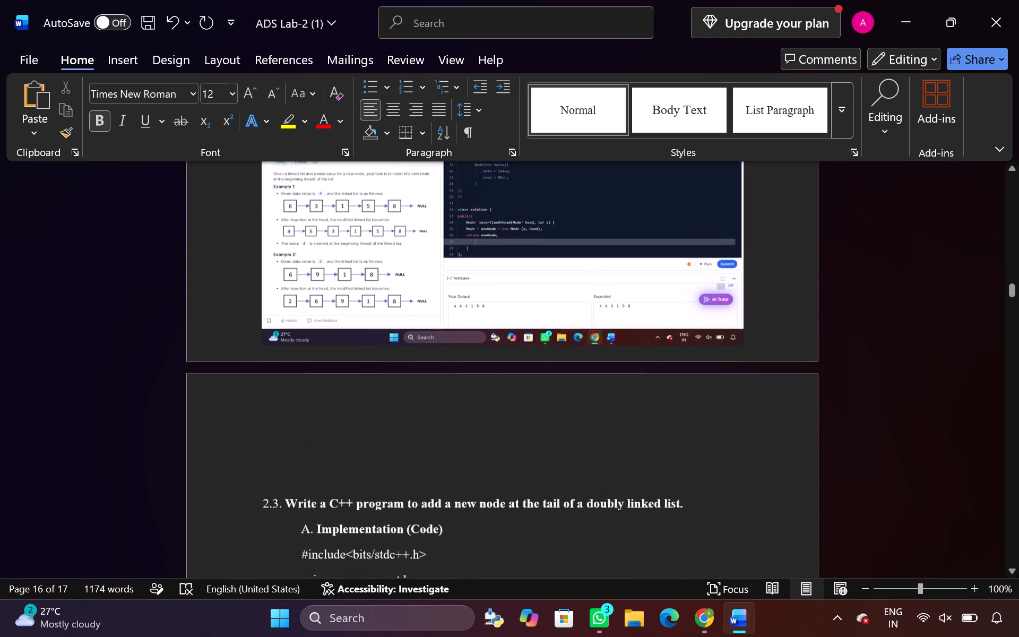
scroll(433, 305, "up", 4)
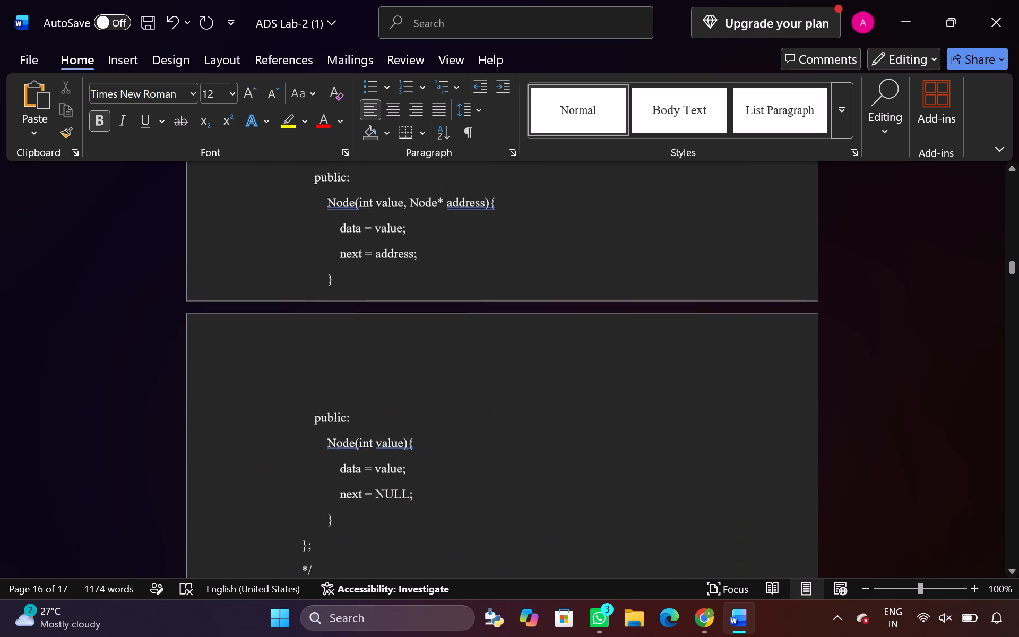
scroll(433, 305, "up", 4)
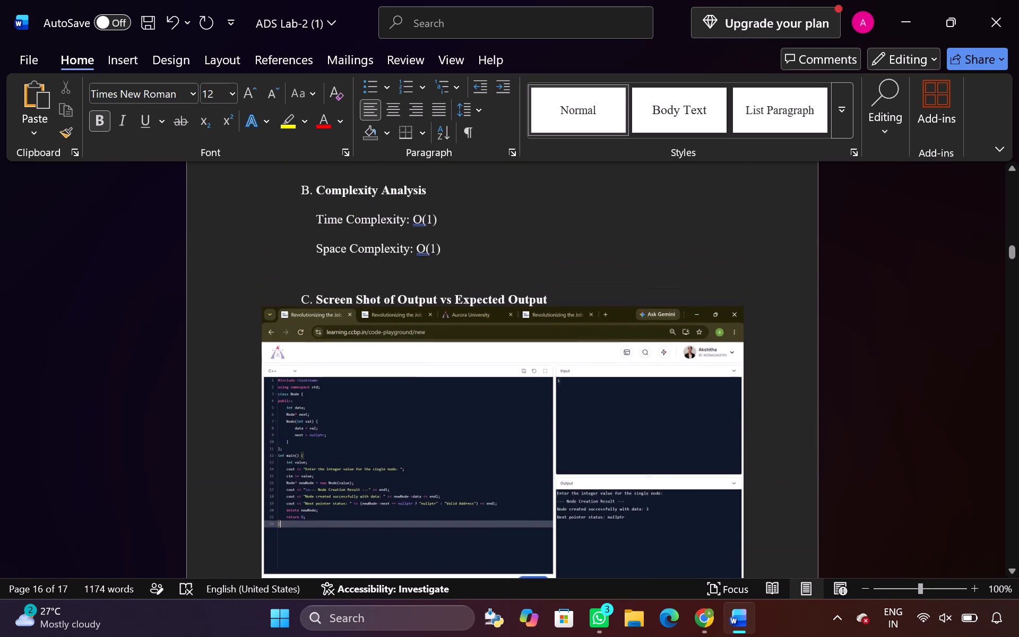
scroll(433, 305, "down", 4)
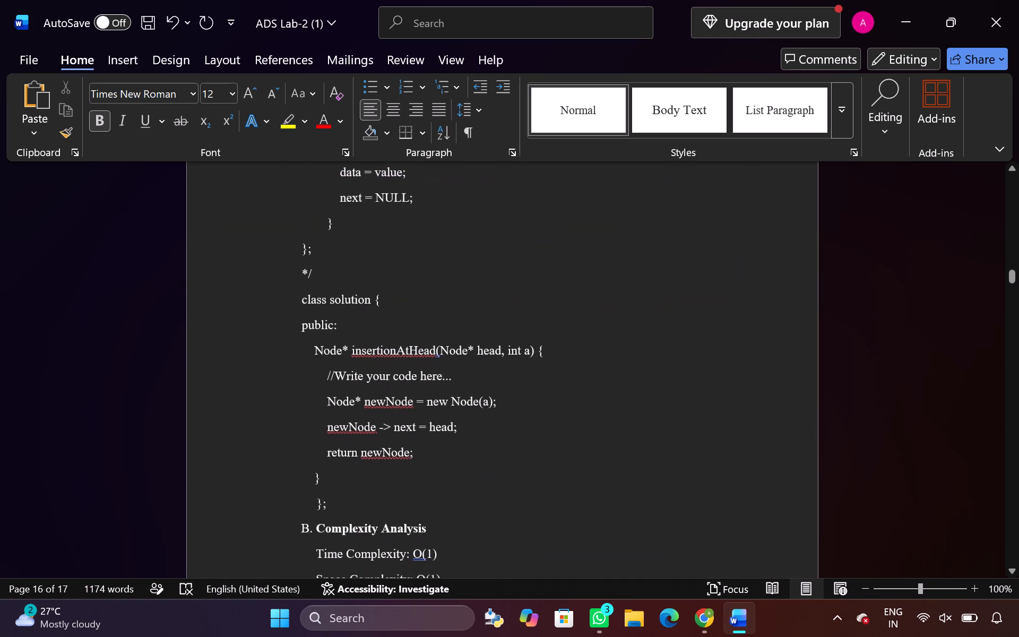
scroll(433, 305, "down", 2)
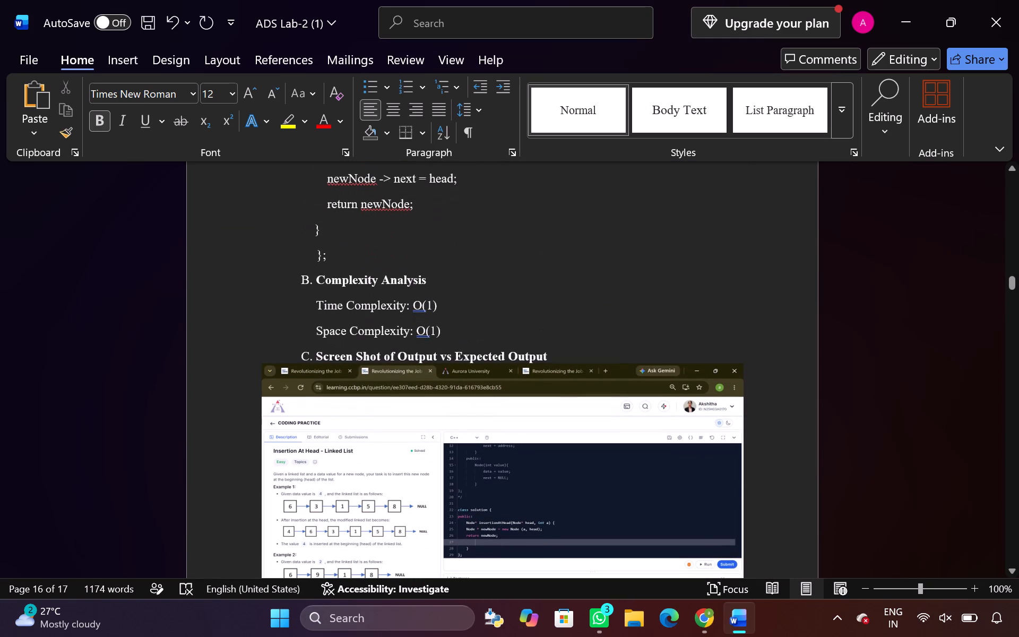
Review the front part of the report from experiment 2.1 back through the Objective and certificate pages to the cover page.
scroll(433, 305, "up", 5)
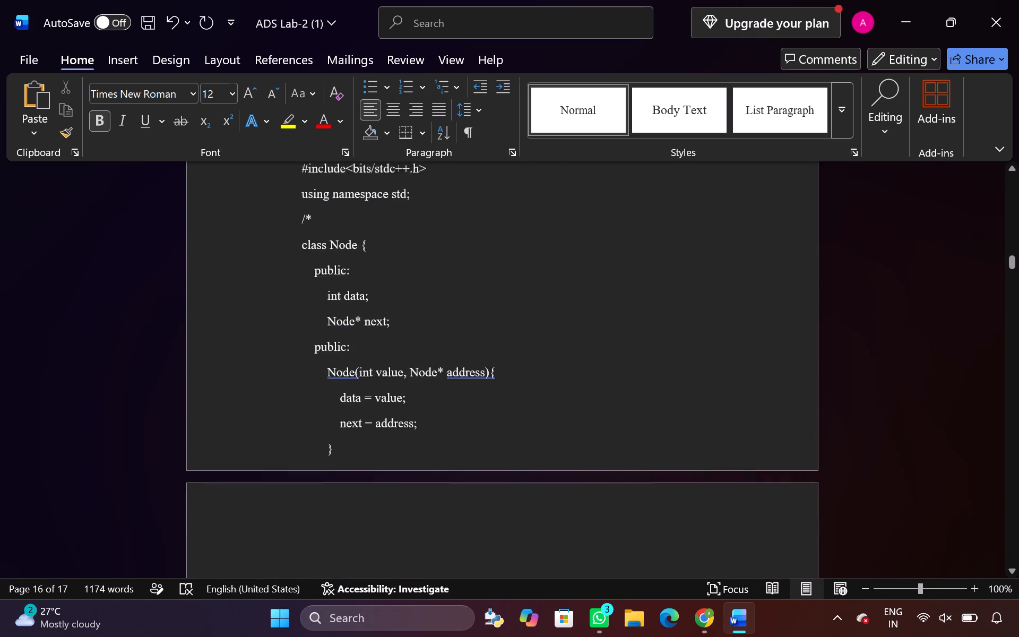
scroll(433, 305, "up", 7)
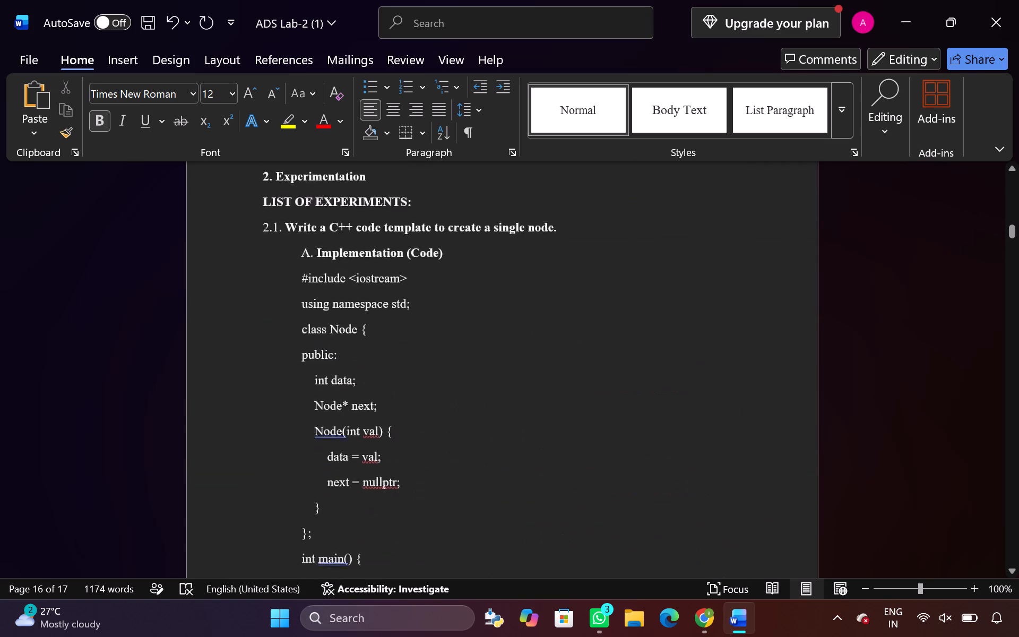
scroll(433, 305, "up", 3)
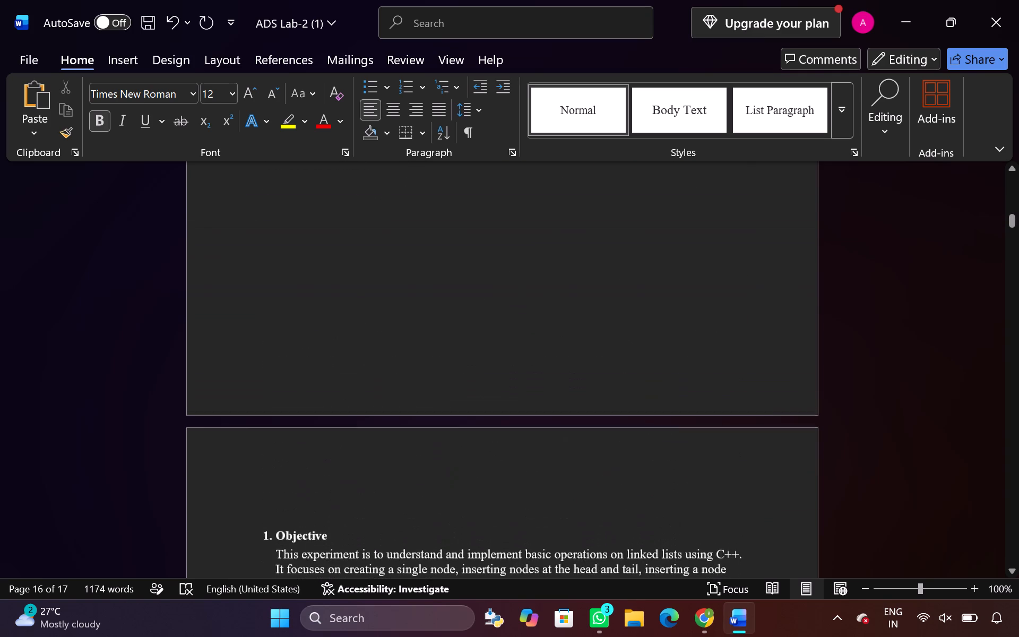
scroll(433, 305, "up", 4)
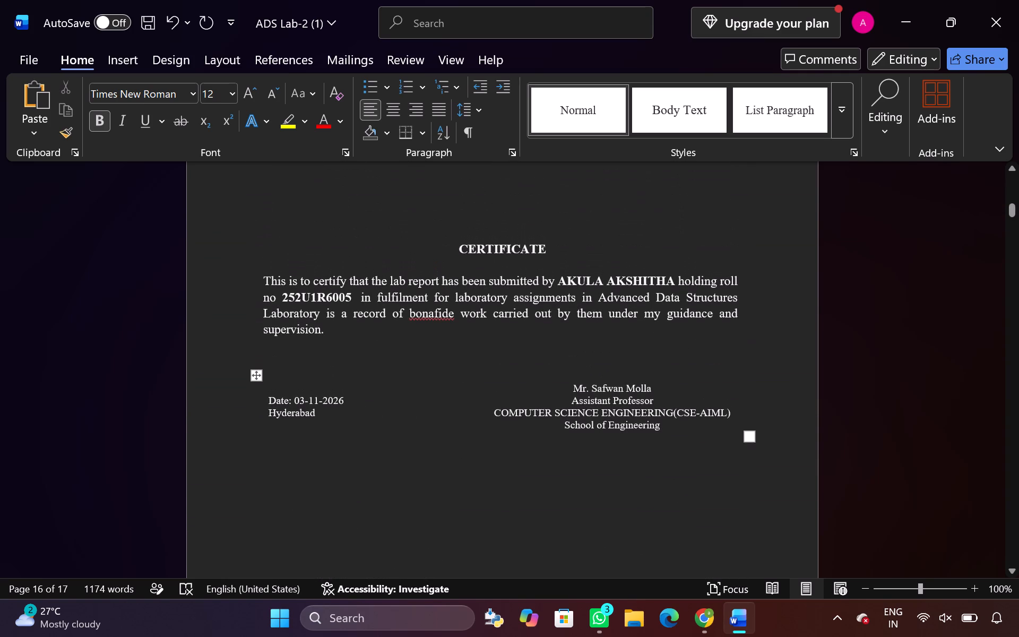
scroll(433, 305, "up", 9)
scroll(433, 305, "down", 1)
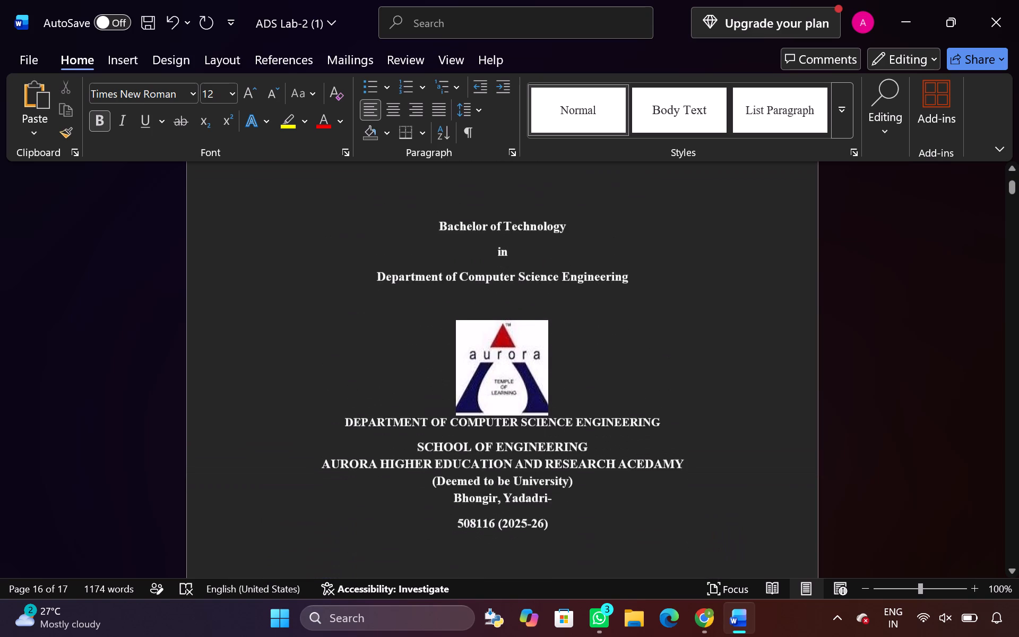
scroll(433, 305, "down", 1)
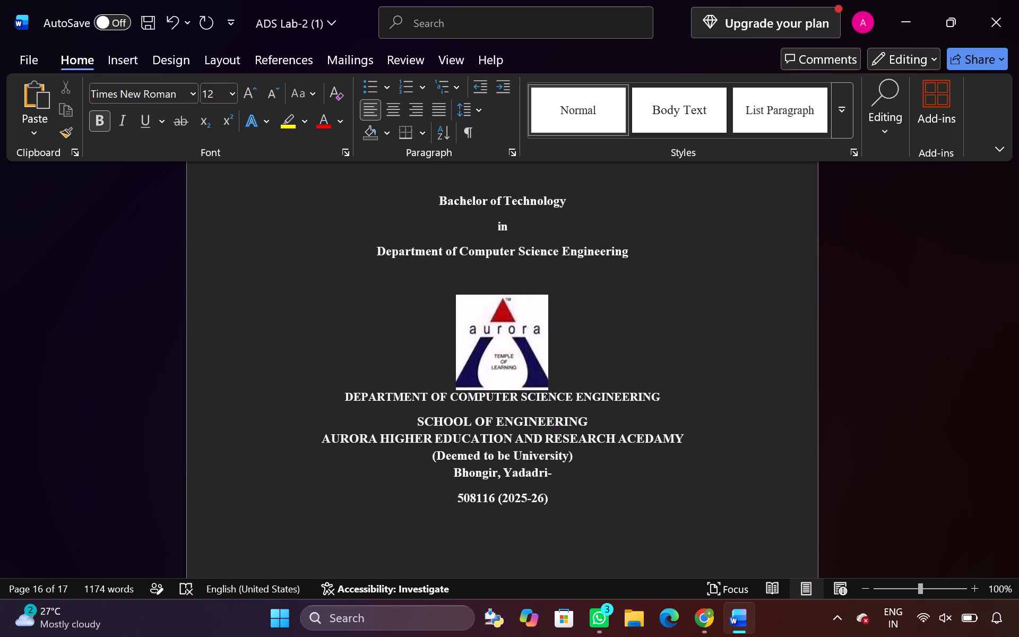
scroll(462, 418, "down", 1)
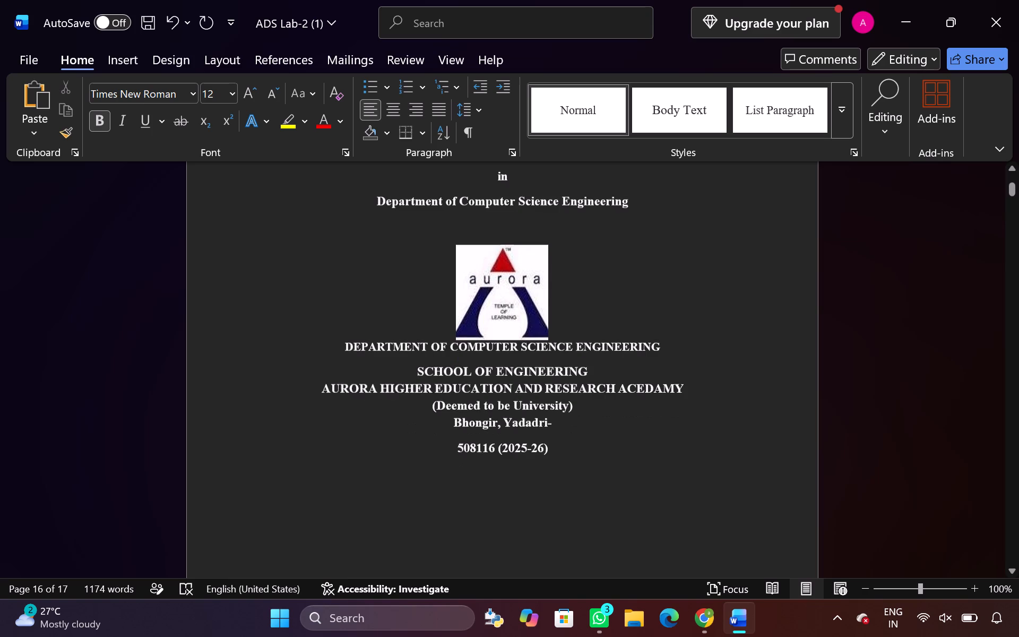
scroll(462, 418, "down", 1)
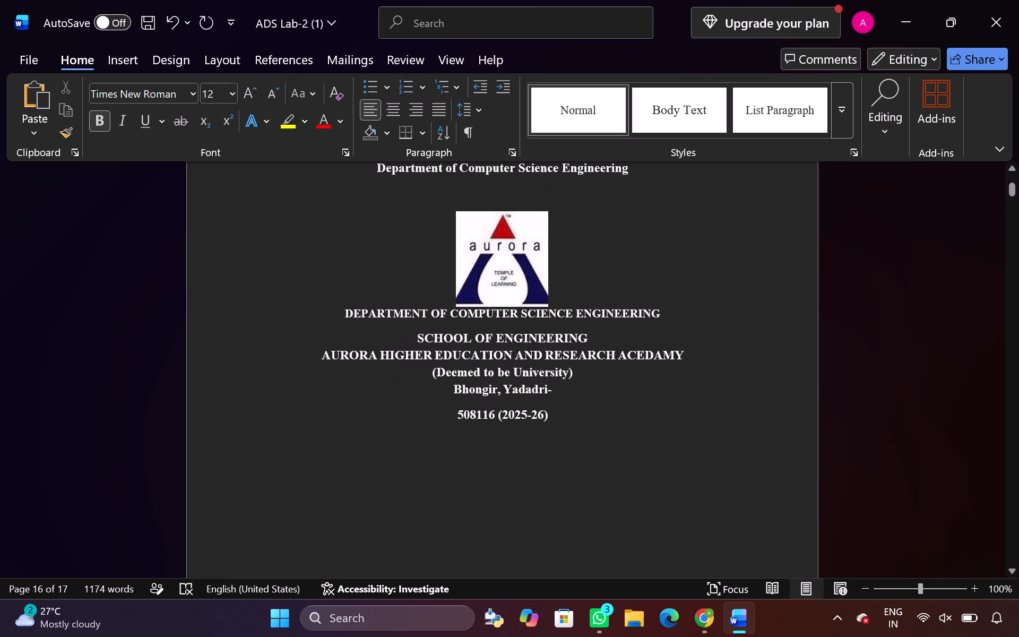
scroll(462, 418, "up", 2)
scroll(462, 418, "down", 1)
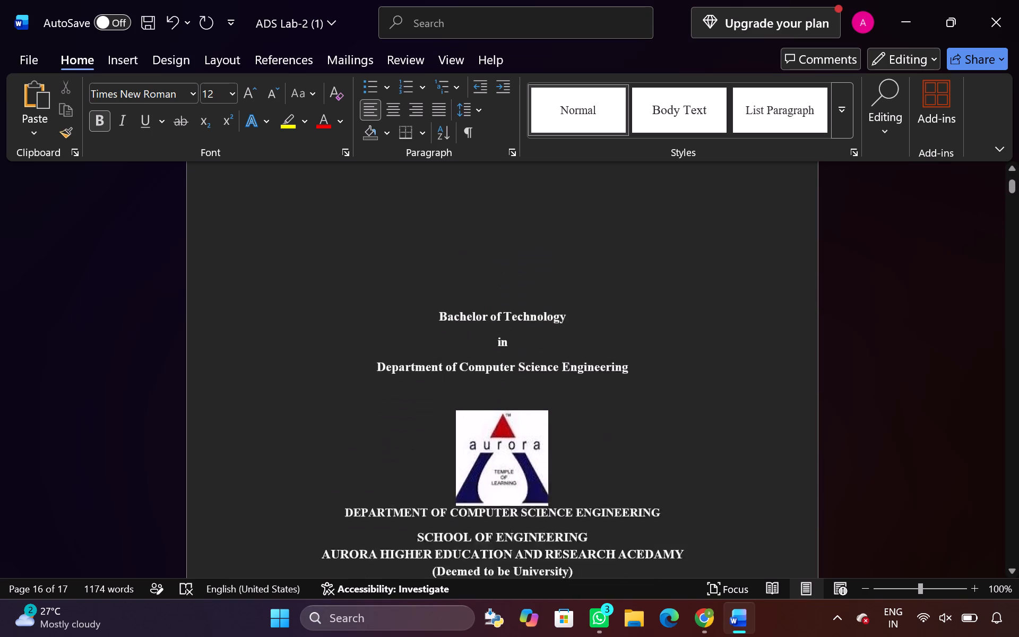
Review the report from the cover page through the certificate and Objective to experiment 2.1's code, including a multi-page overview.
scroll(462, 418, "down", 3)
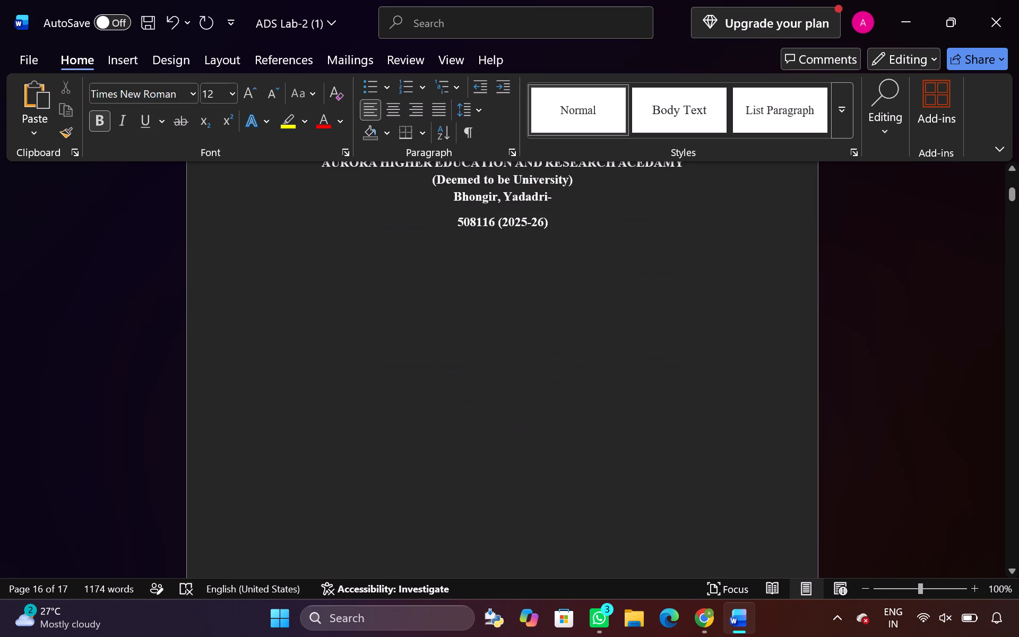
scroll(462, 418, "down", 4)
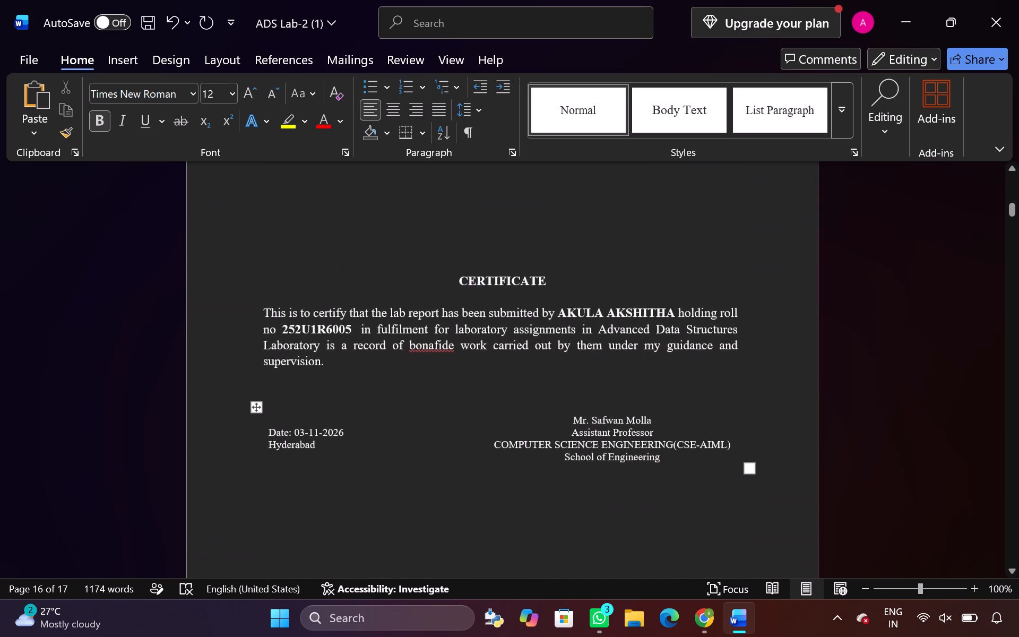
scroll(462, 418, "down", 5)
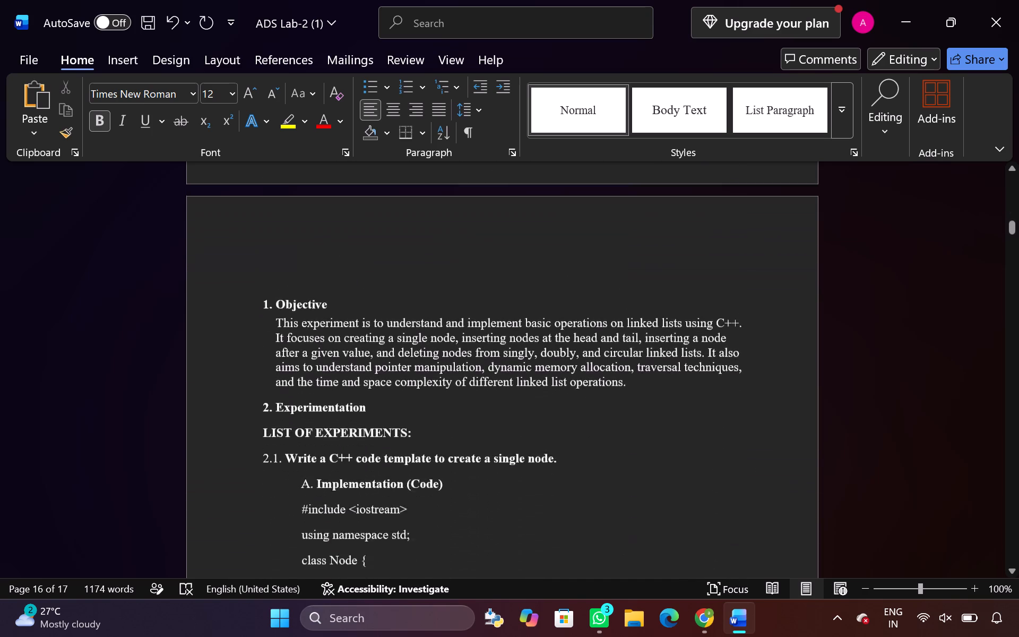
scroll(462, 418, "down", 3)
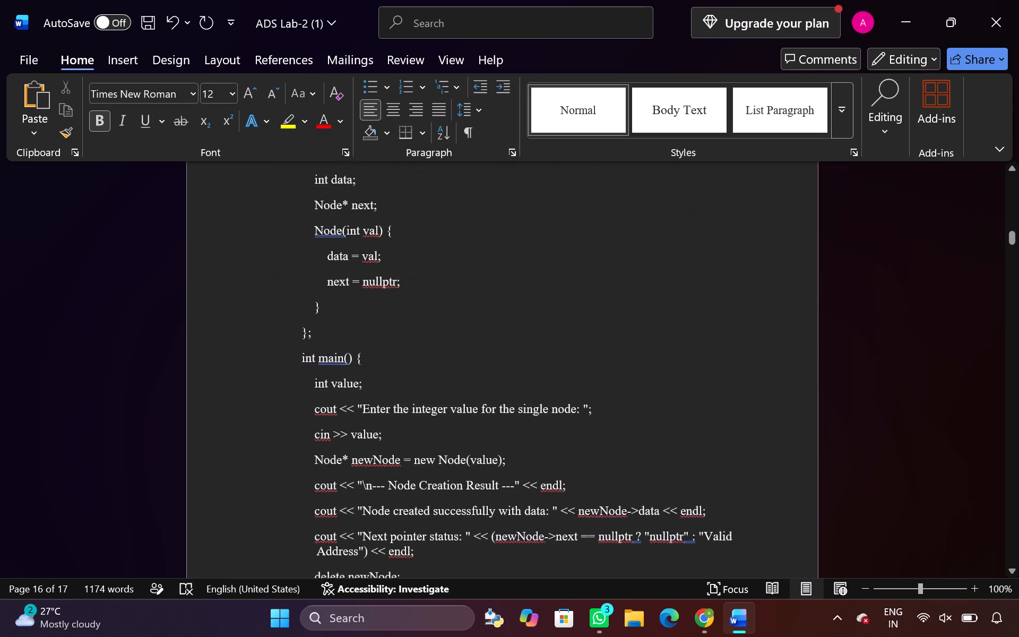
scroll(462, 418, "down", 5, "ctrl")
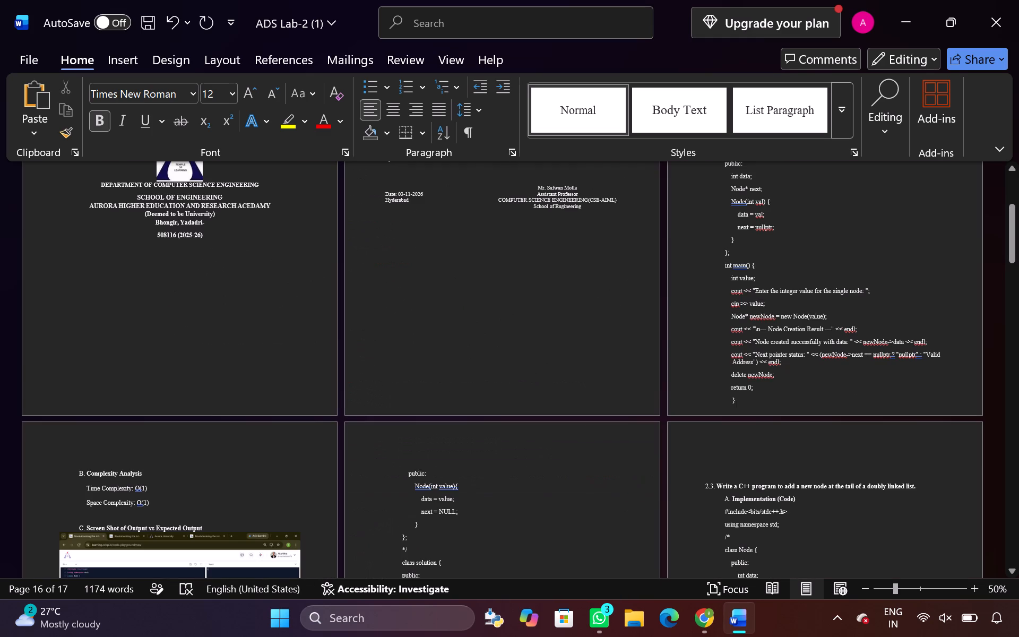
Export the report as a PDF named "ADS Lab Report -2" in the Downloads folder.
key("ctrl+p")
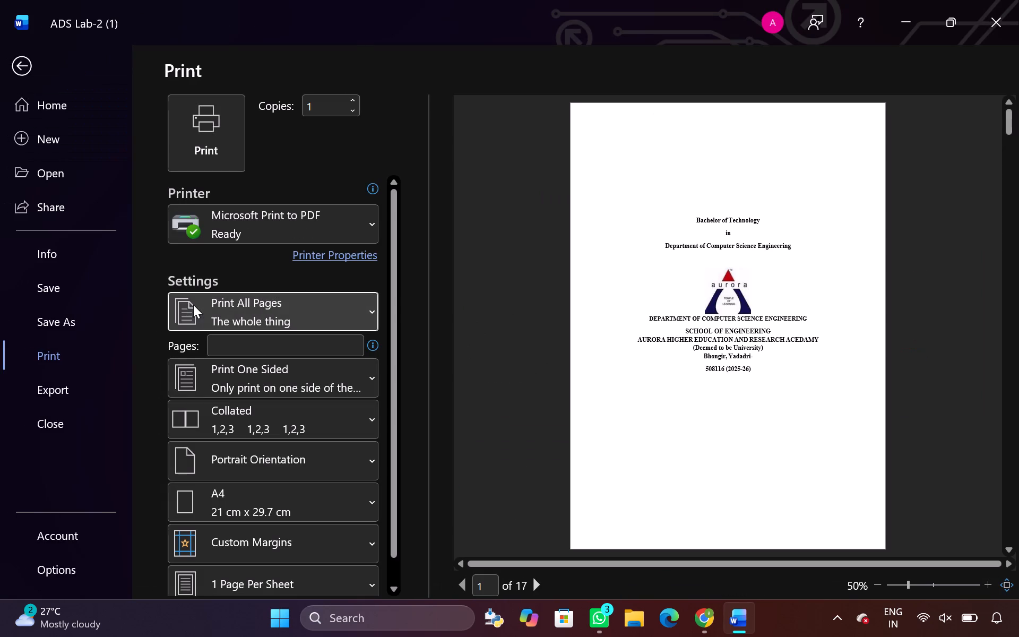
left_click(82, 385)
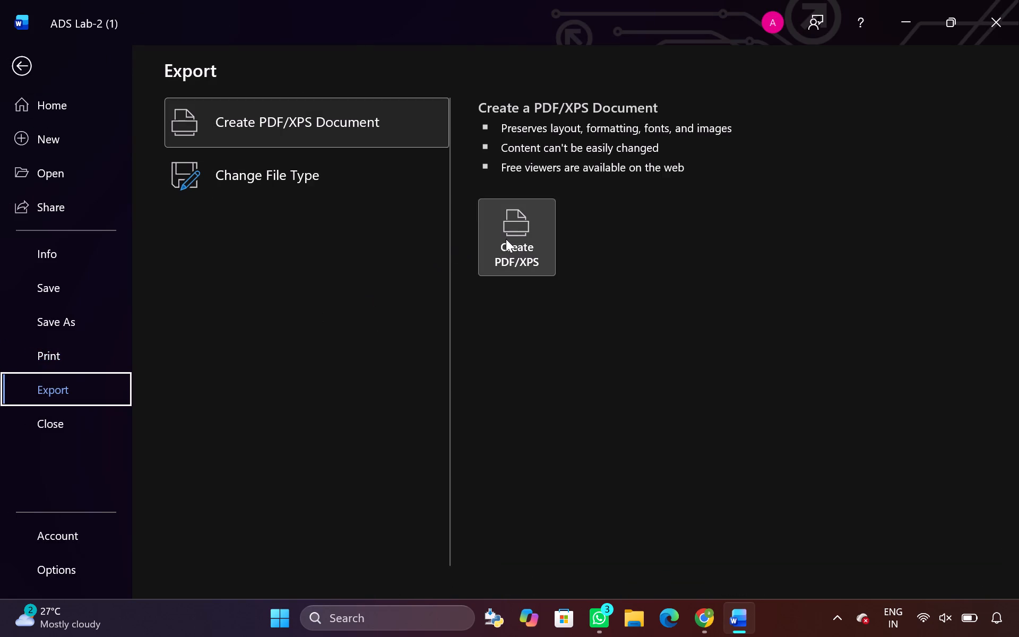
left_click(506, 239)
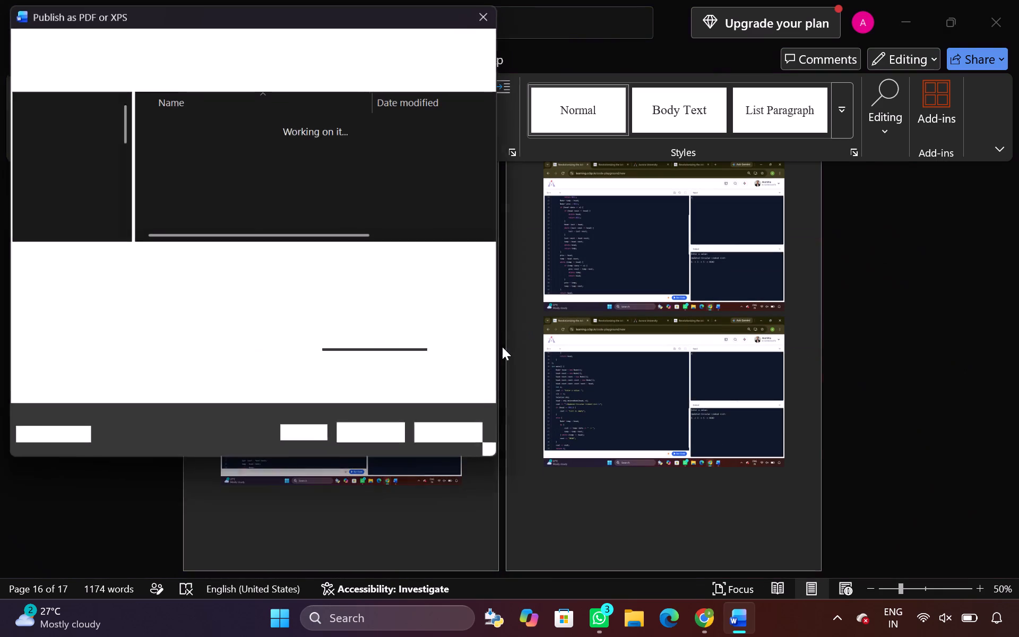
scroll(85, 163, "up", 4)
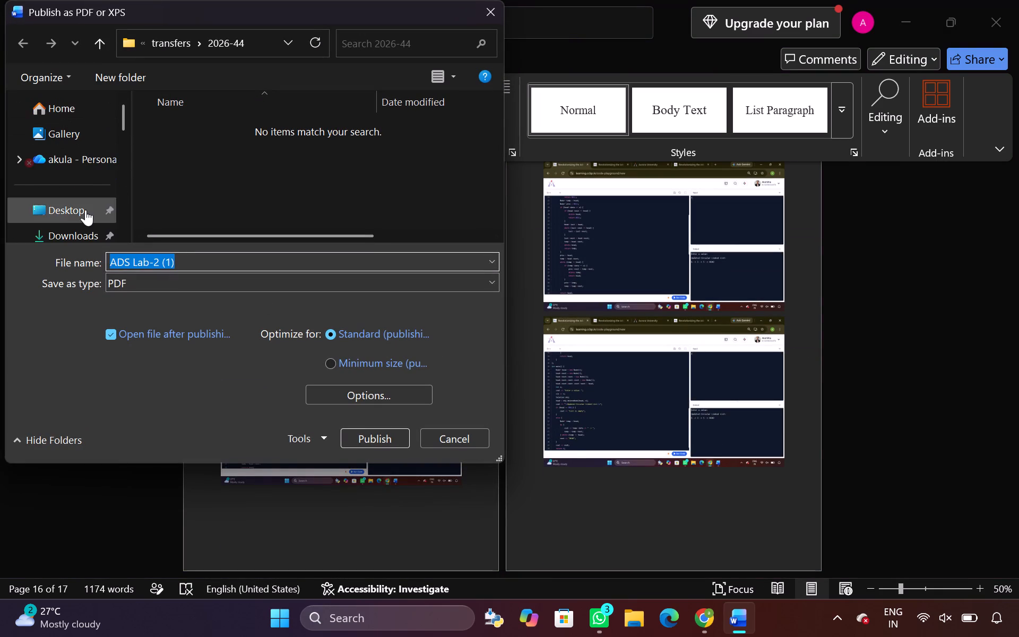
left_click(84, 233)
left_click(186, 265)
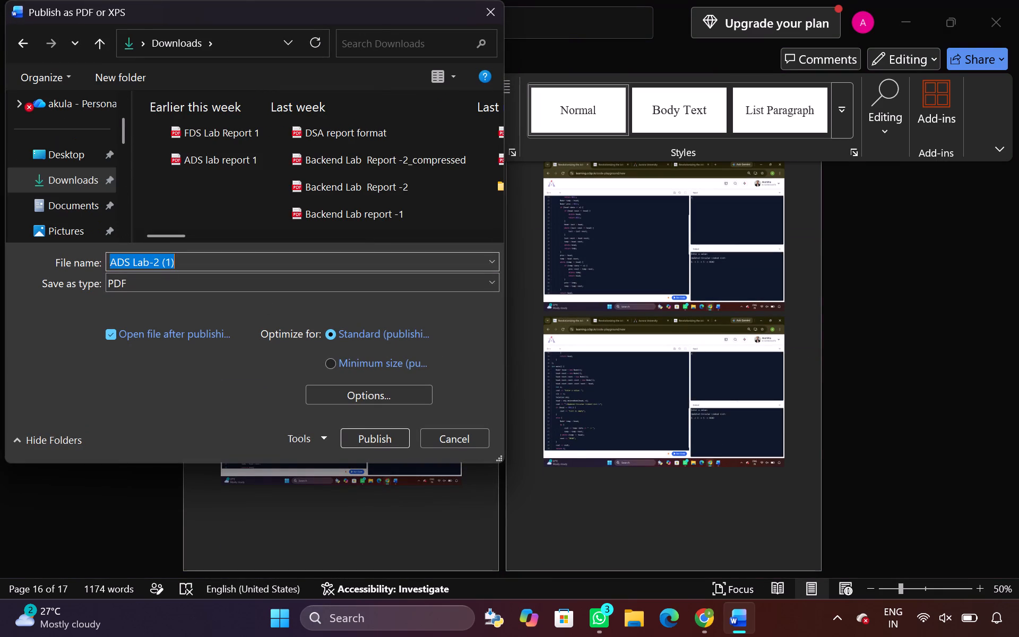
left_click(186, 265)
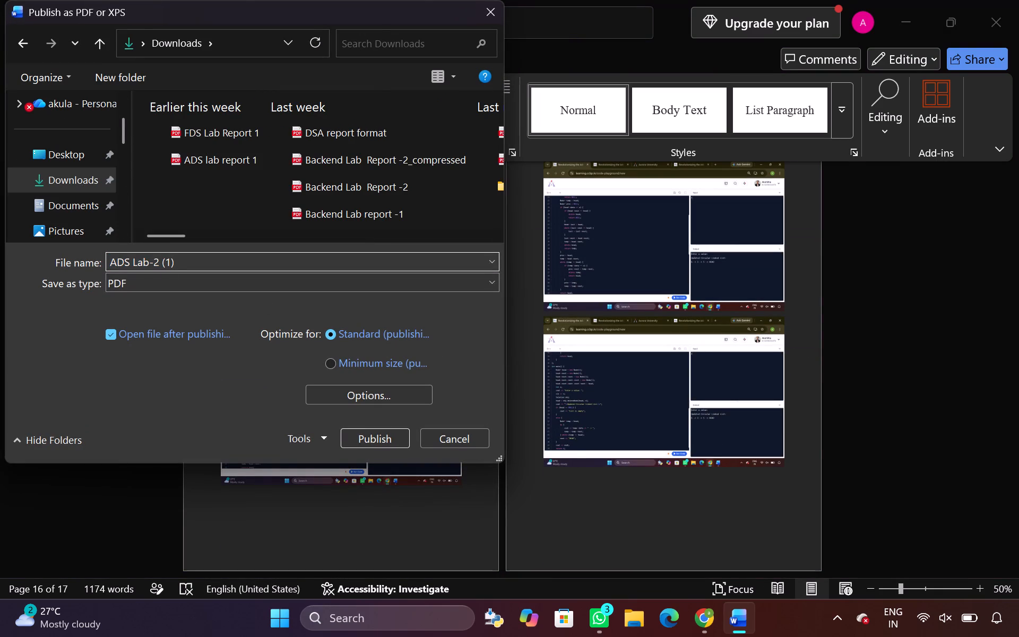
key("BackSpace")
key("BackSpace")
key("BackSpace")
key("Left")
key("Left")
key("Left")
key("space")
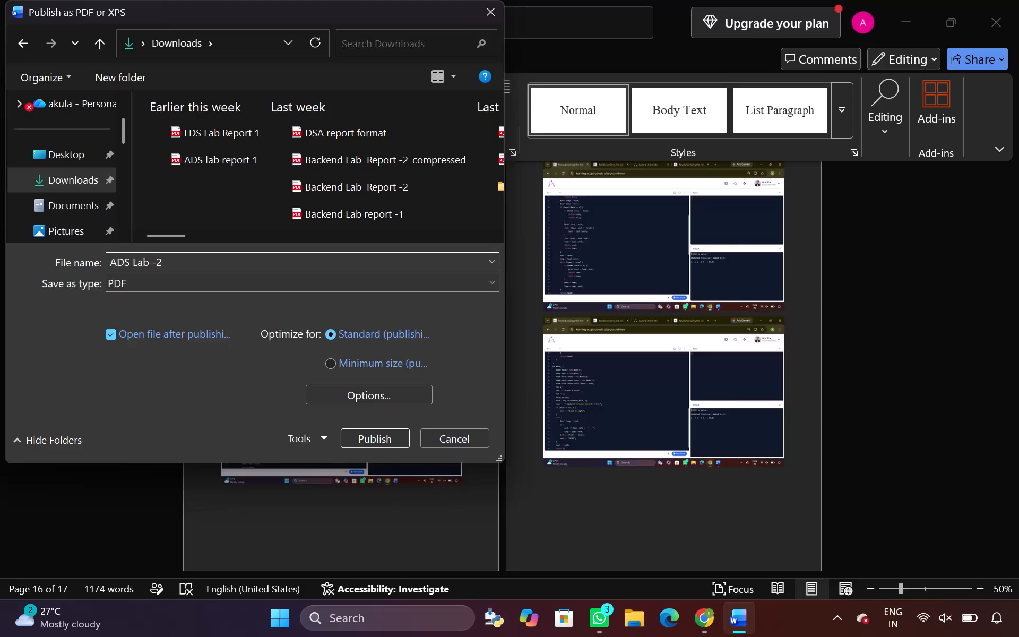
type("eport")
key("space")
left_click(377, 436)
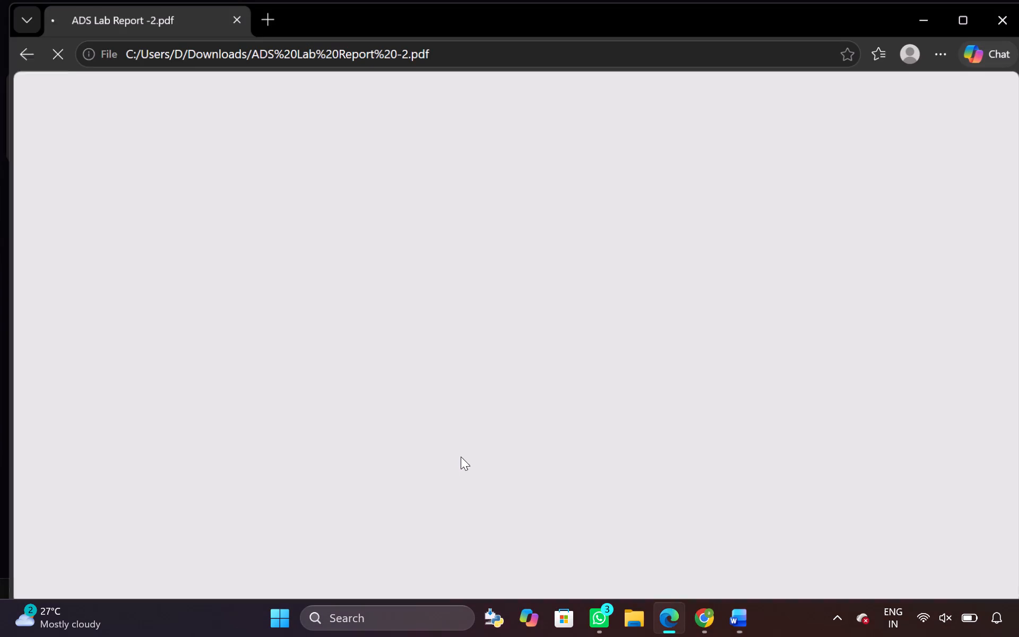
Check the opening pages of the exported PDF, including the certificate page.
scroll(461, 457, "down", 13)
scroll(461, 457, "up", 8)
scroll(461, 457, "down", 5)
scroll(599, 434, "up", 3)
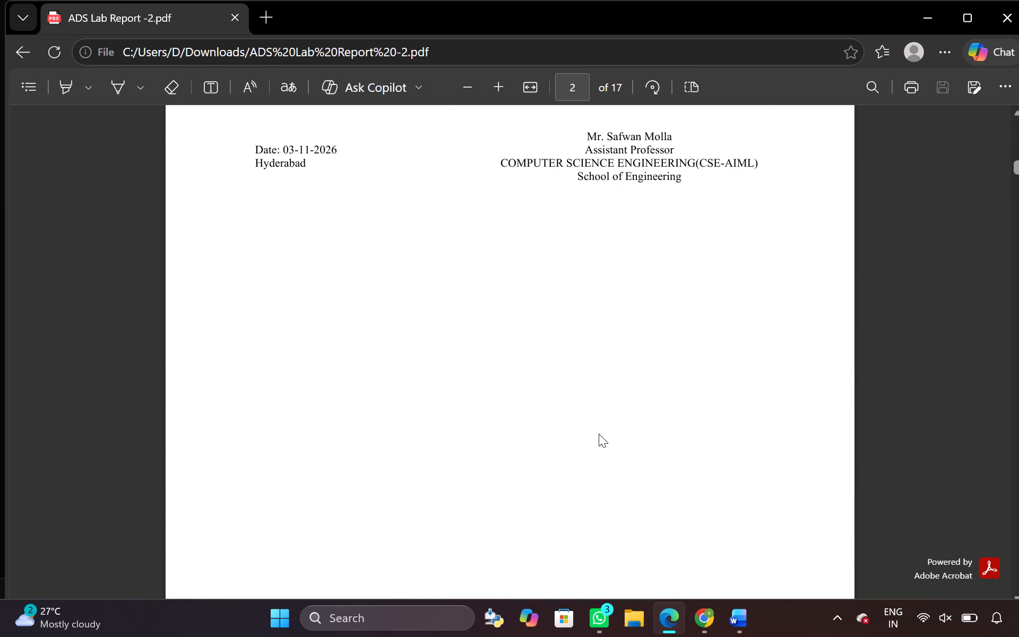
scroll(599, 434, "up", 4)
Switch to Chrome and upload the ADS Lab Report -2 PDF to Lab Report 2 under Advanced Data Structures on the Aurora University portal.
left_click(704, 628)
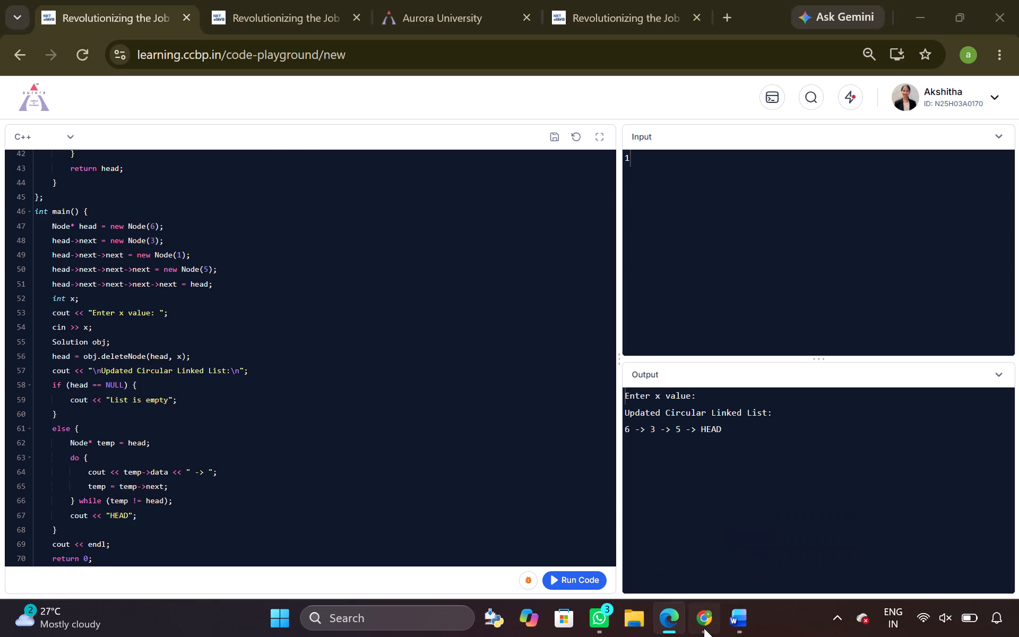
left_click(472, 14)
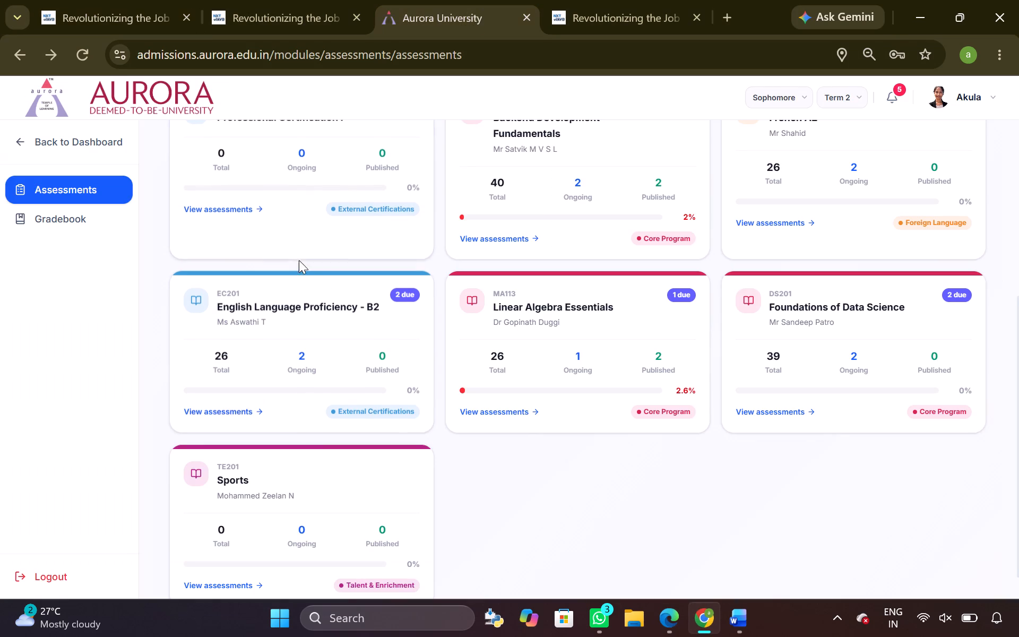
scroll(282, 235, "up", 2)
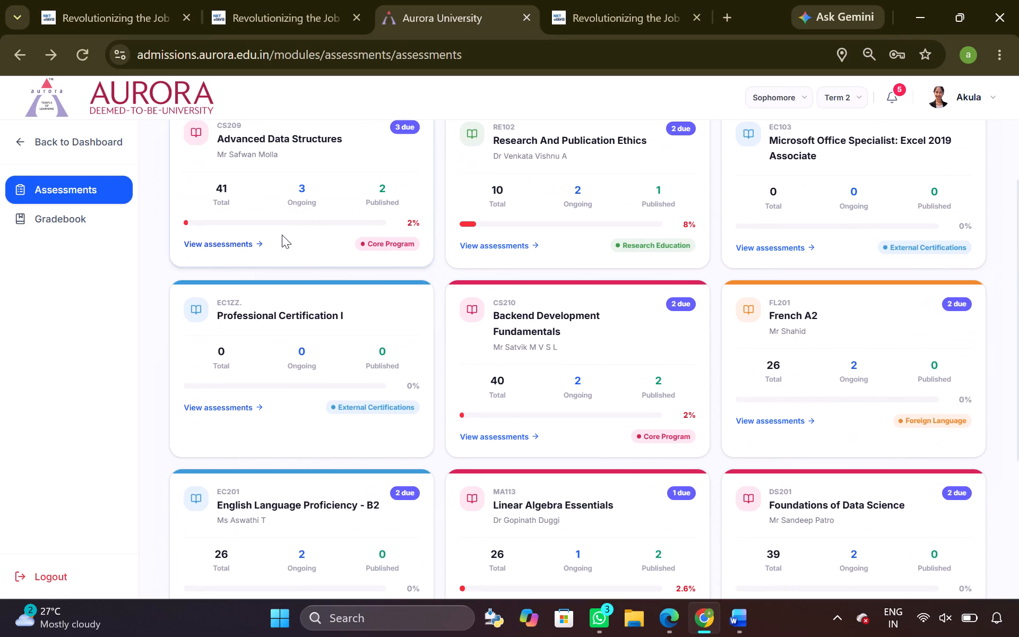
left_click(235, 248)
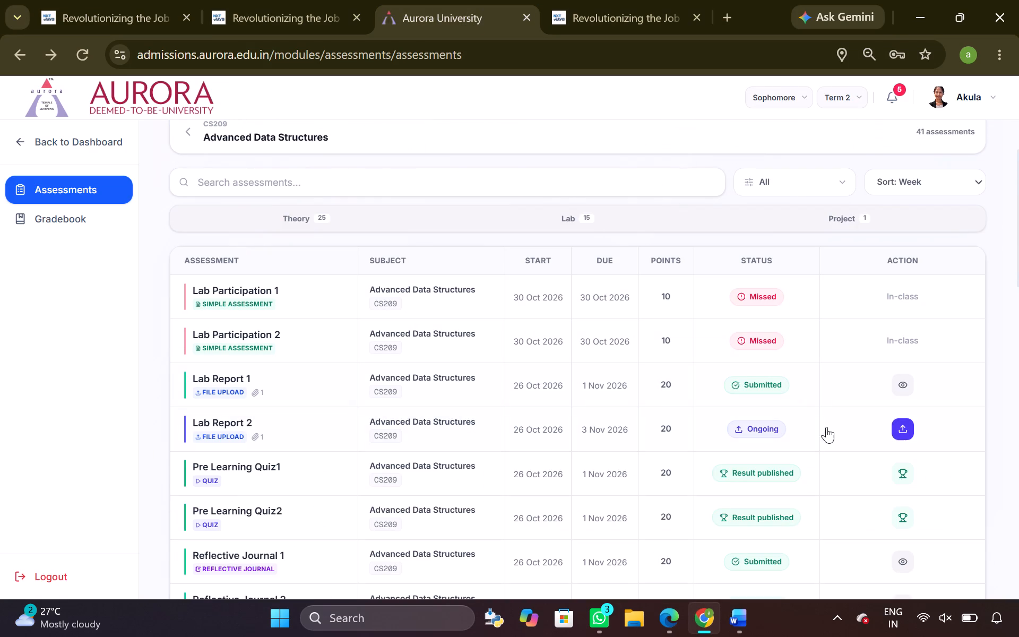
left_click(903, 434)
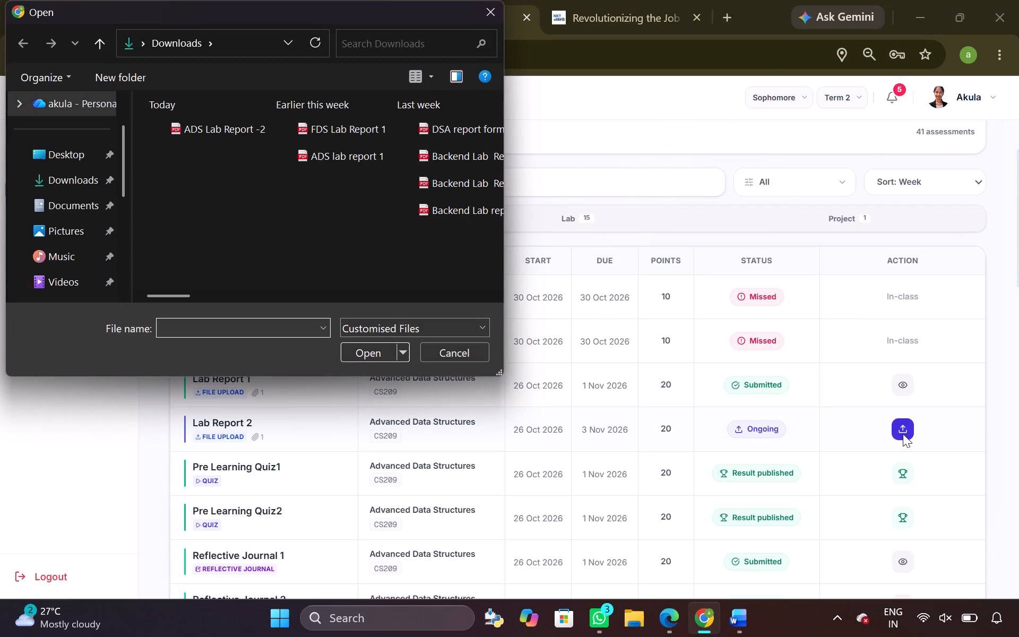
left_click(244, 132)
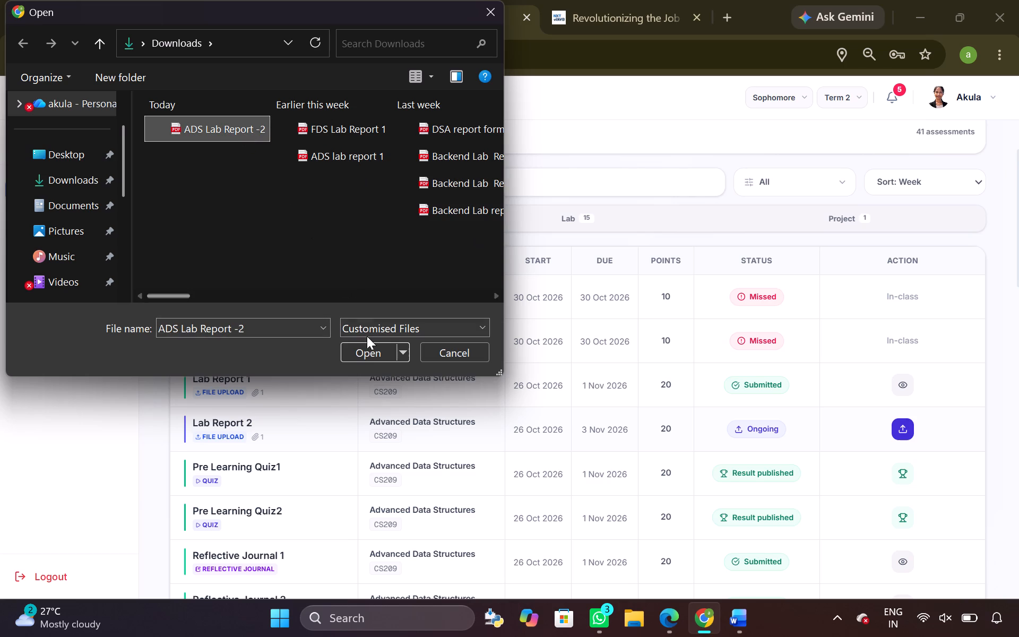
left_click(367, 344)
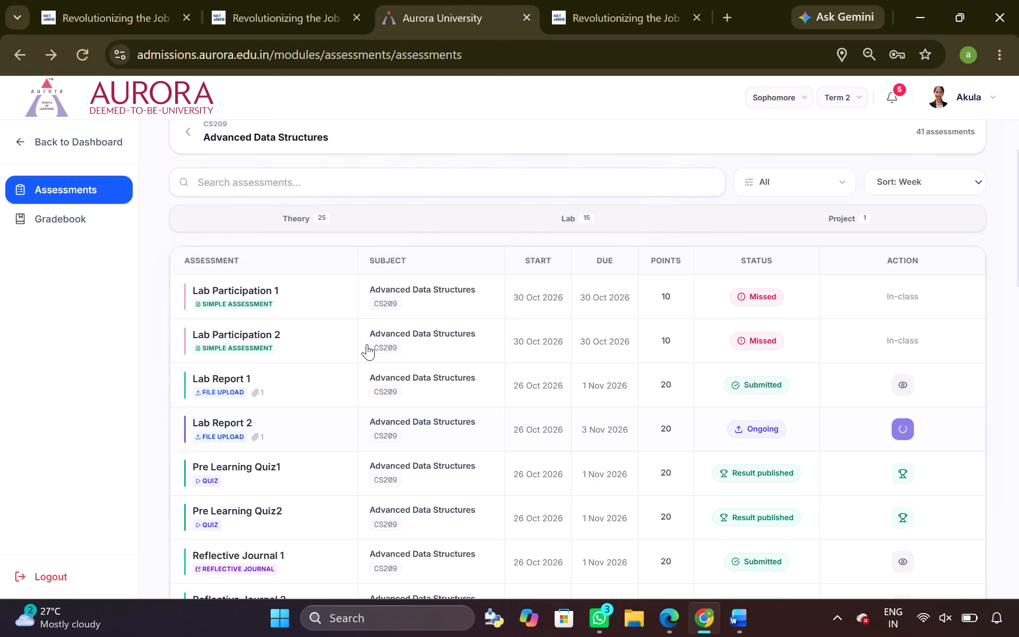
scroll(367, 344, "down", 4)
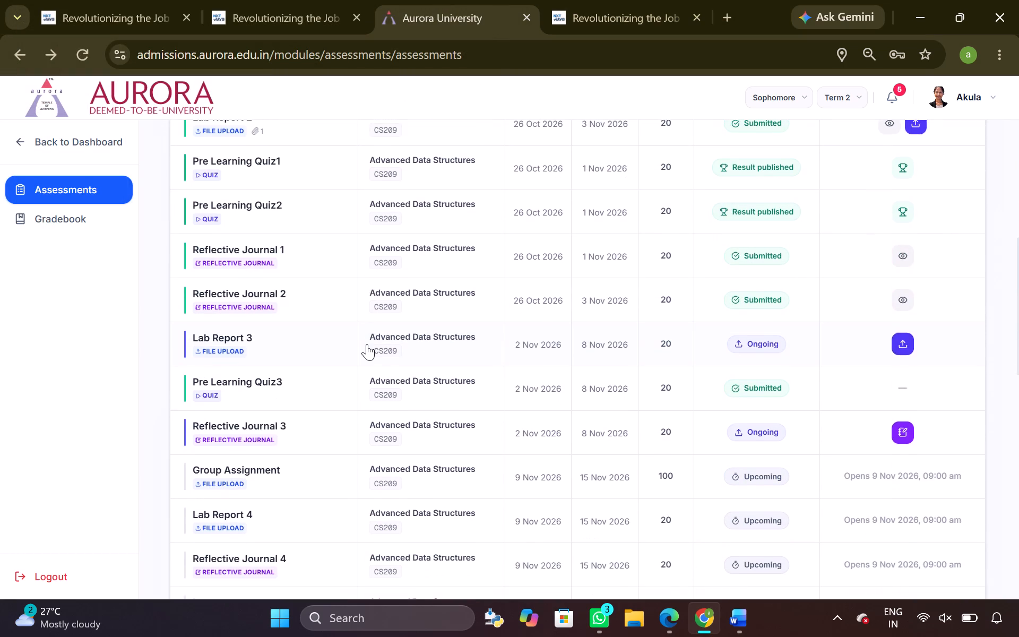
scroll(367, 344, "down", 8)
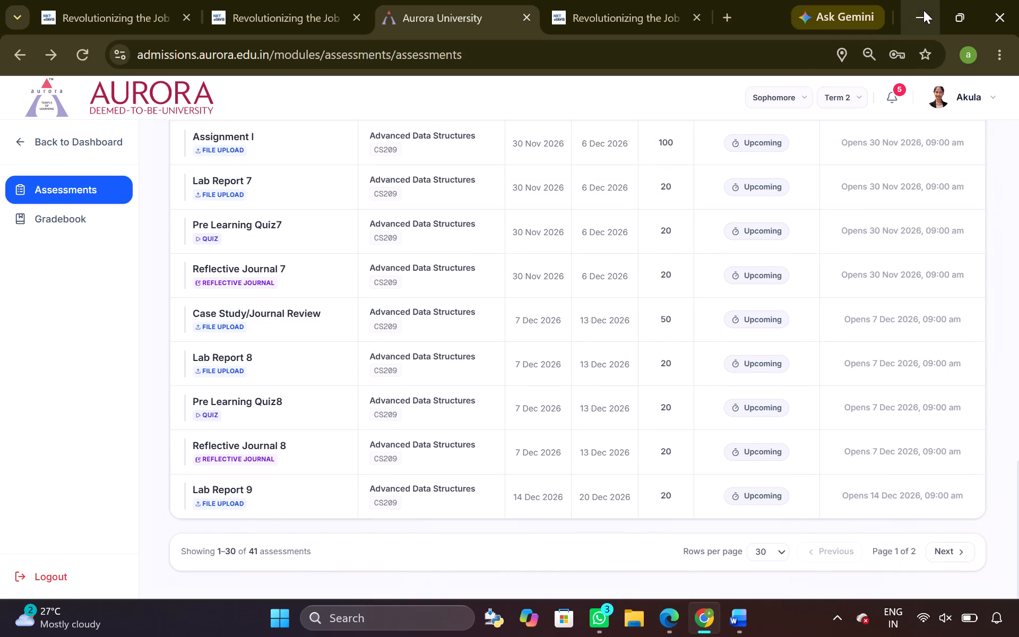
Minimise the Chrome and Edge windows to return to the Word report.
left_click(923, 10)
left_click(923, 10)
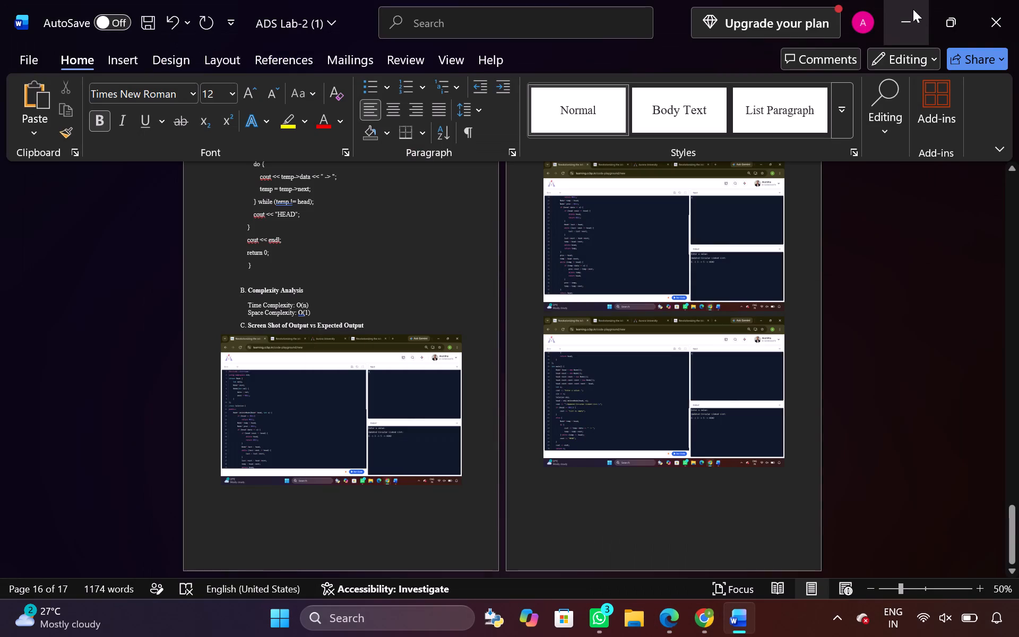
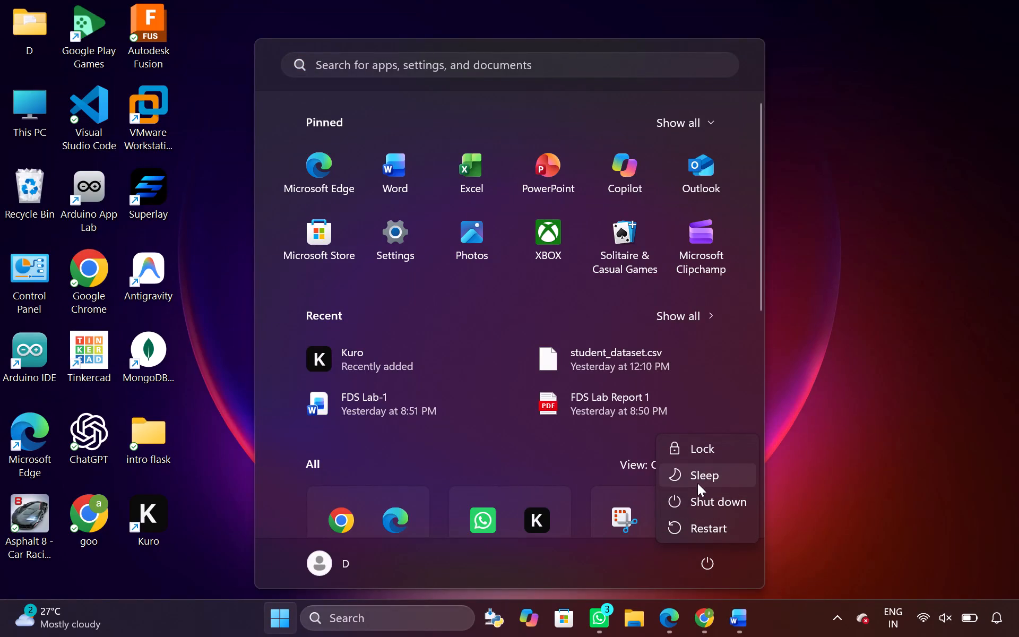
Put the computer to sleep.
left_click(700, 480)
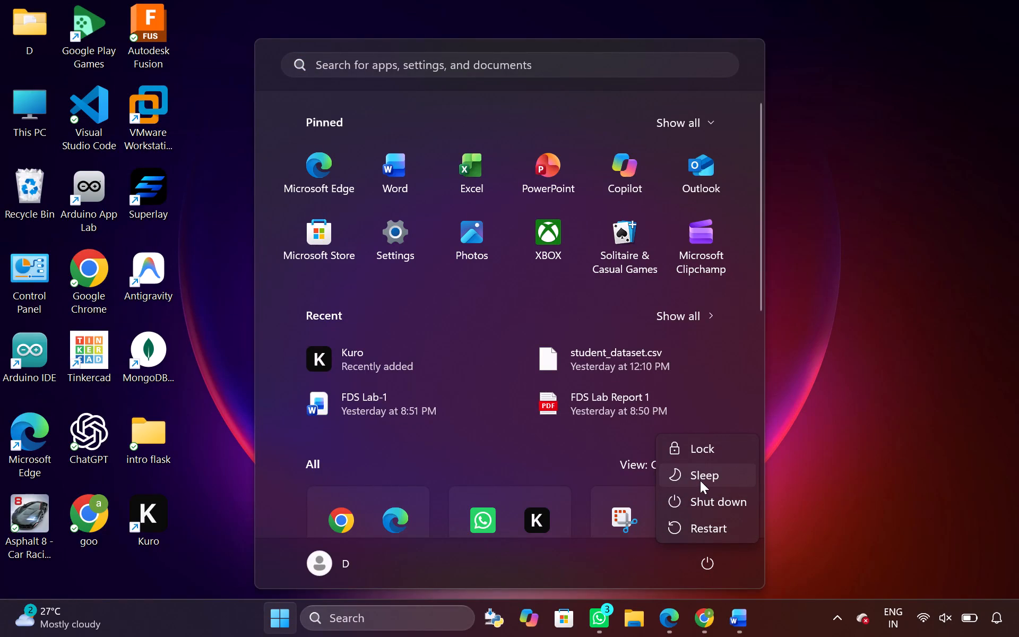